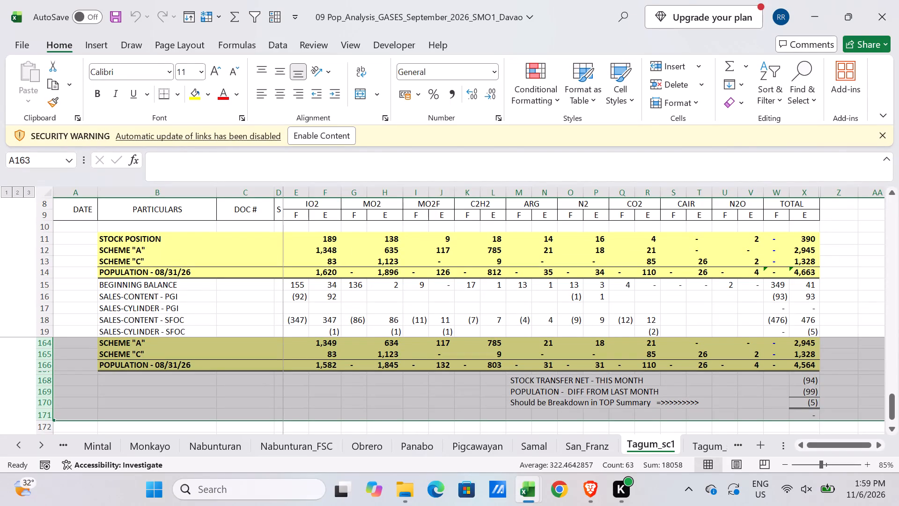
Examine the stock position, incoming, scheme and grand total rows of the Tagum_sc1 sheet.
left_click(236, 392)
scroll(295, 381, "up", 4)
scroll(295, 381, "down", 4)
scroll(295, 381, "up", 1)
scroll(481, 388, "up", 4)
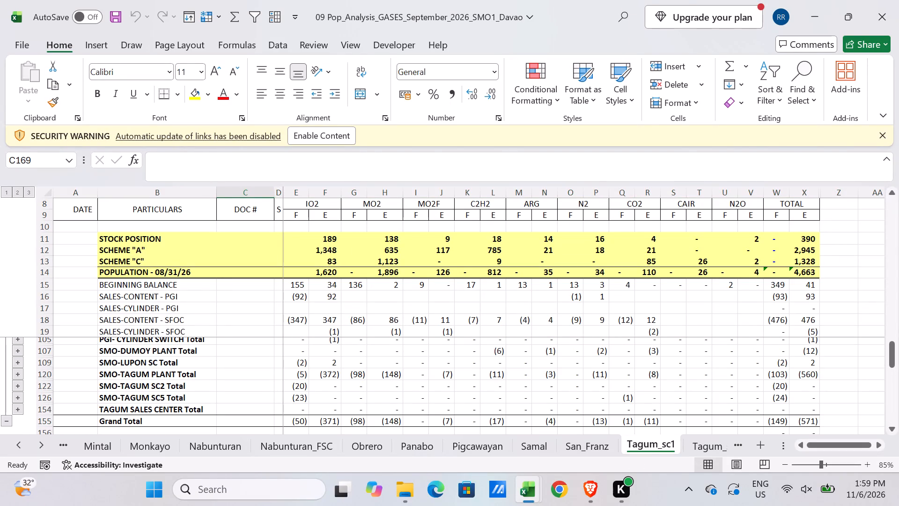
scroll(310, 393, "up", 9)
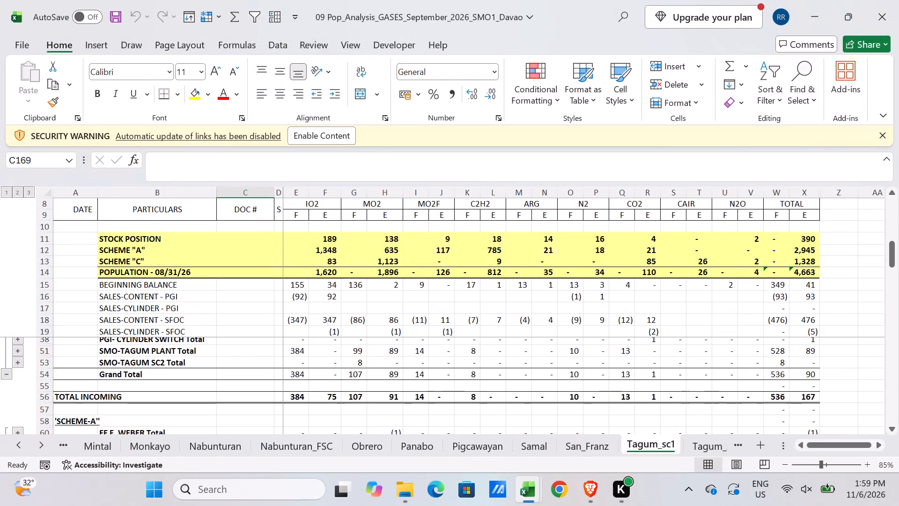
left_click(249, 416)
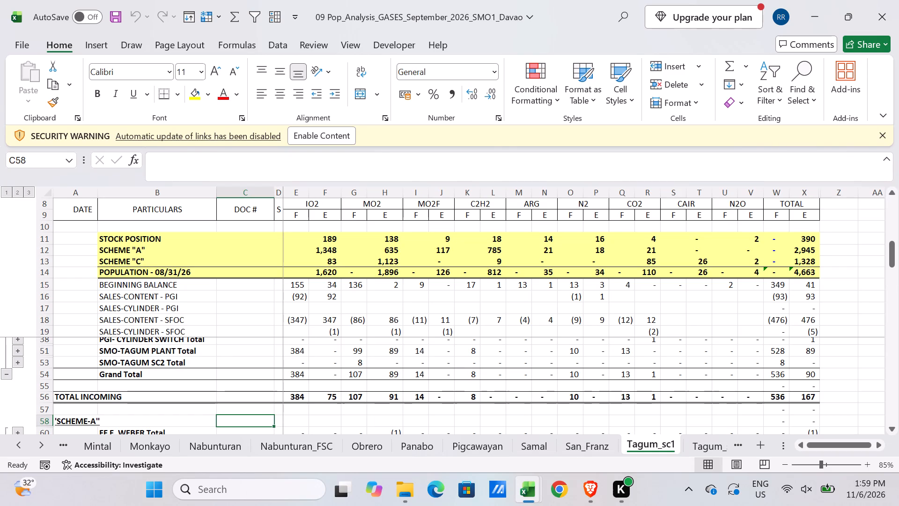
scroll(518, 394, "down", 2)
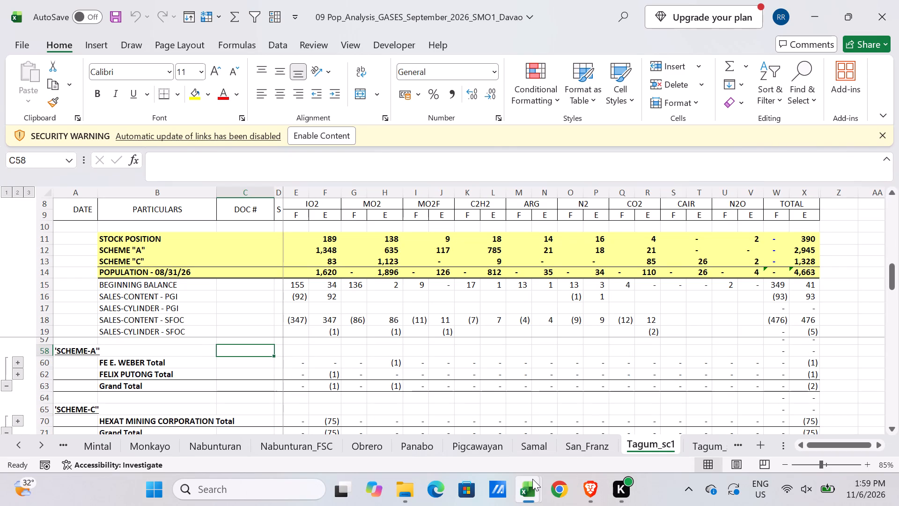
Open the workbook 10 2026 TAGUM_2 SC from the AREA-2 folder under D: 001 POPULATION ANALYSIS, 2026, 10.2026, and enable editing.
left_click(412, 485)
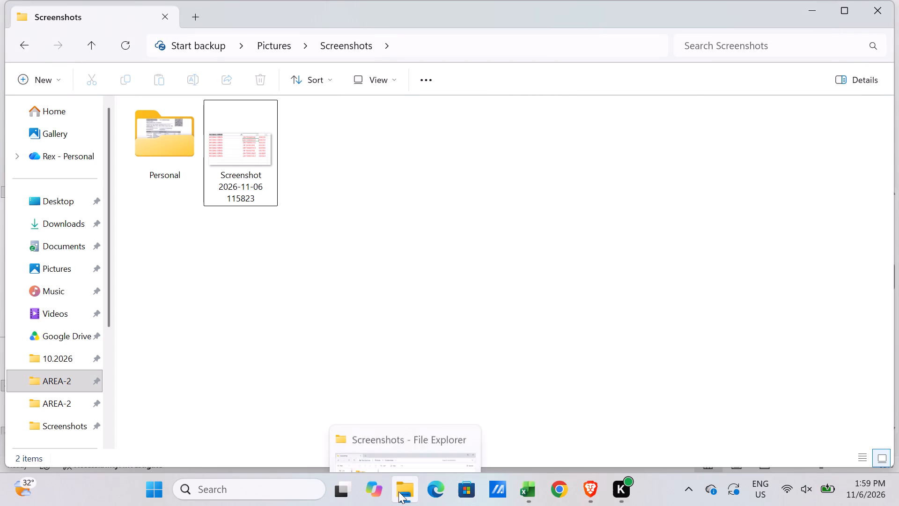
left_click(399, 430)
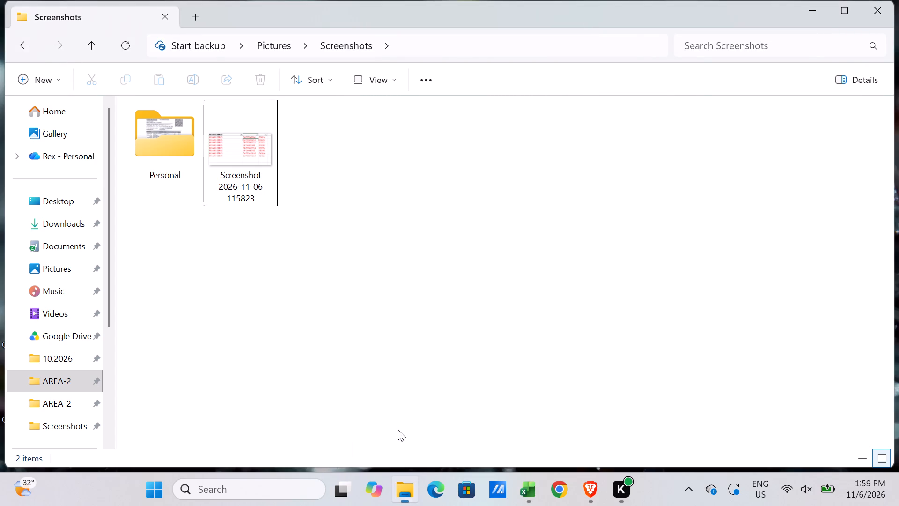
scroll(66, 186, "down", 4)
scroll(66, 186, "up", 1)
scroll(66, 186, "down", 1)
left_click(89, 378)
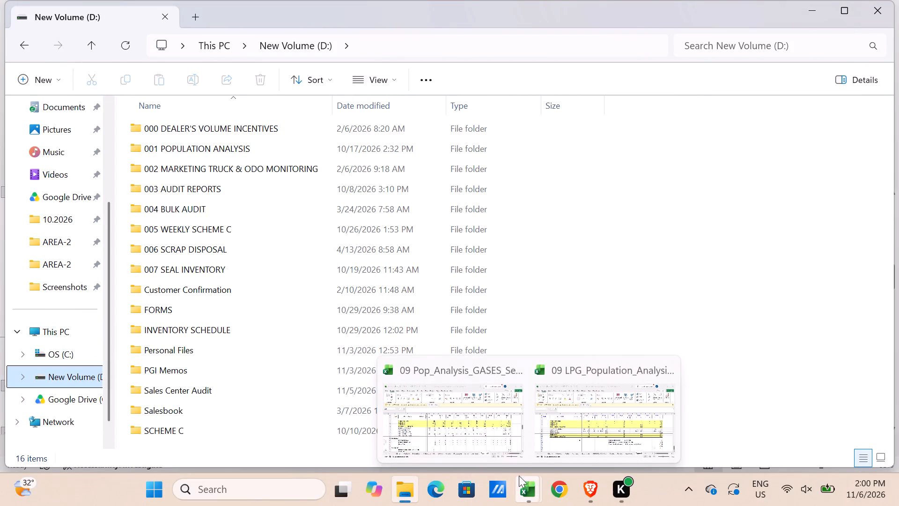
double_click(196, 148)
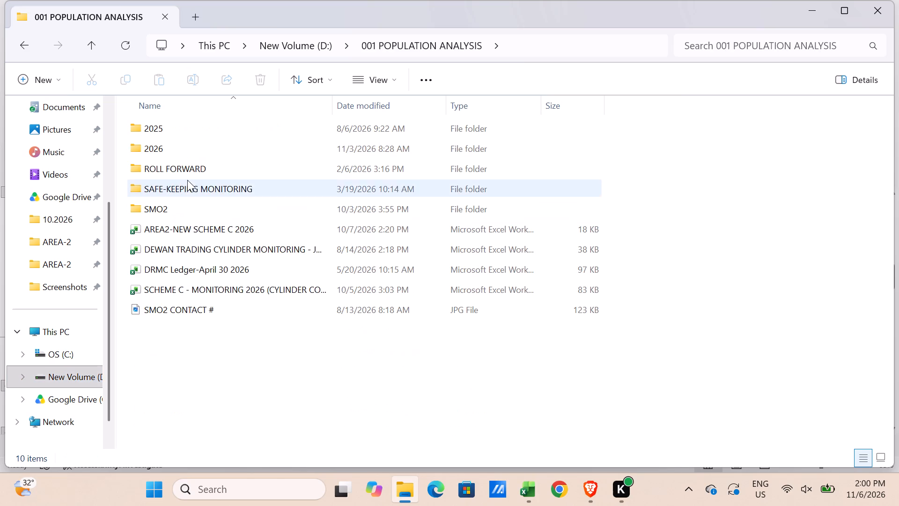
double_click(187, 156)
double_click(173, 303)
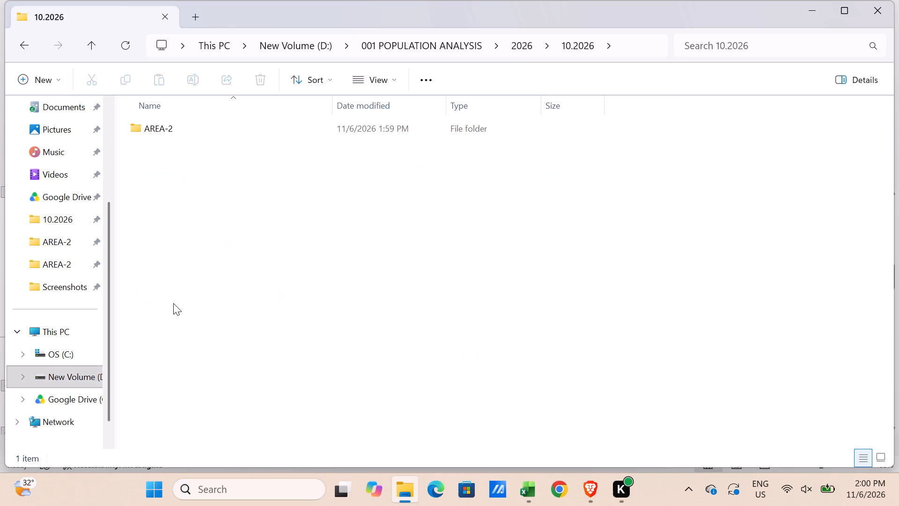
double_click(182, 123)
scroll(221, 296, "down", 4)
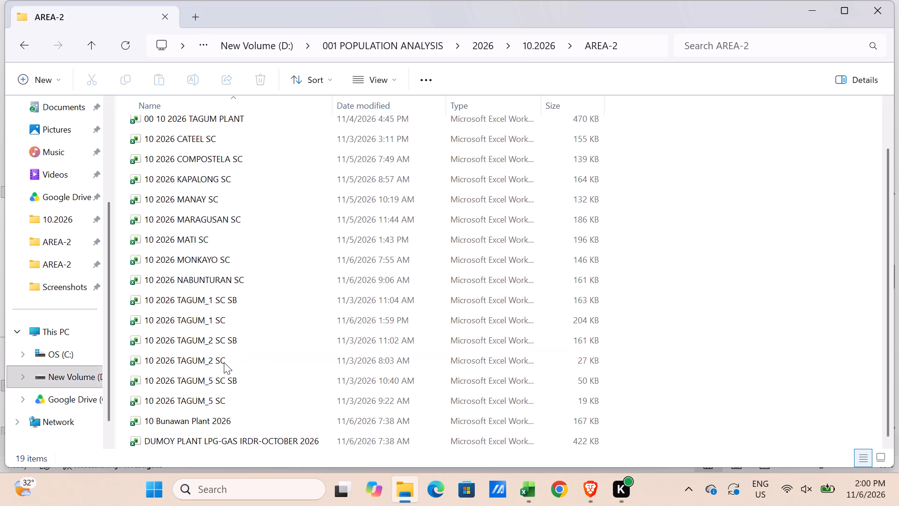
double_click(230, 359)
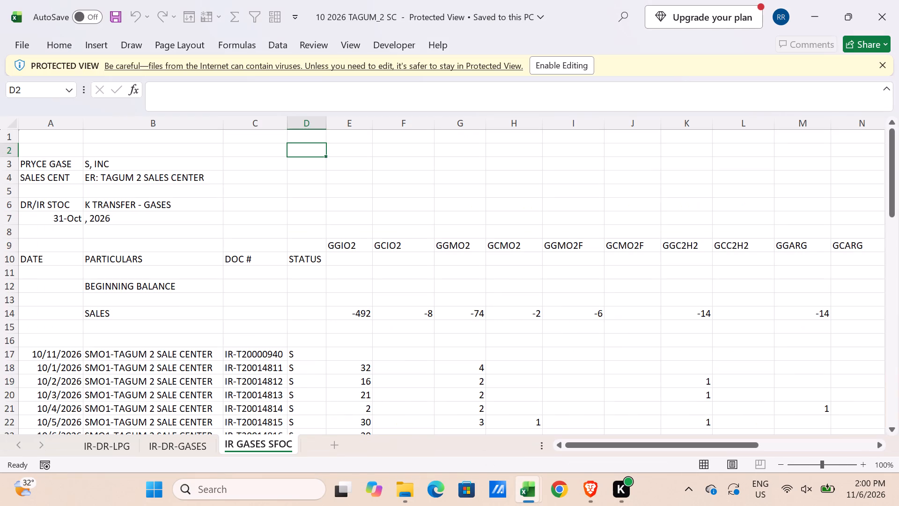
left_click(550, 60)
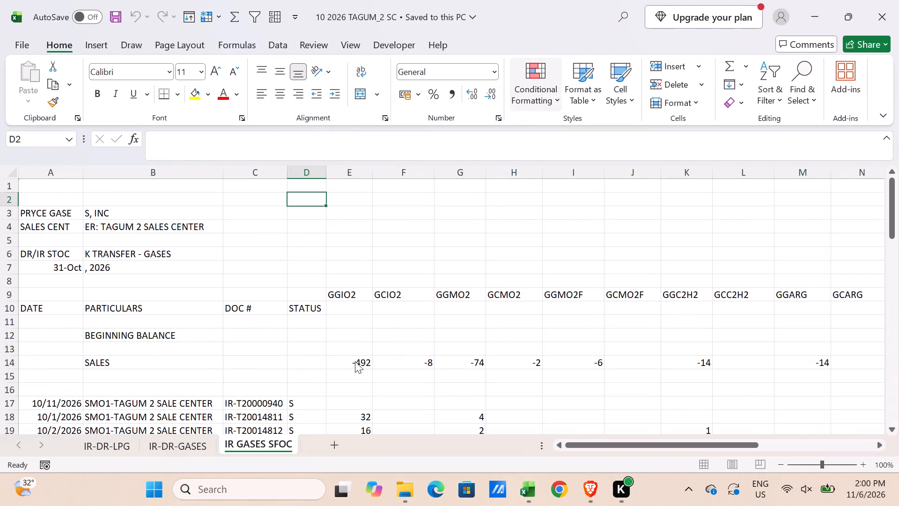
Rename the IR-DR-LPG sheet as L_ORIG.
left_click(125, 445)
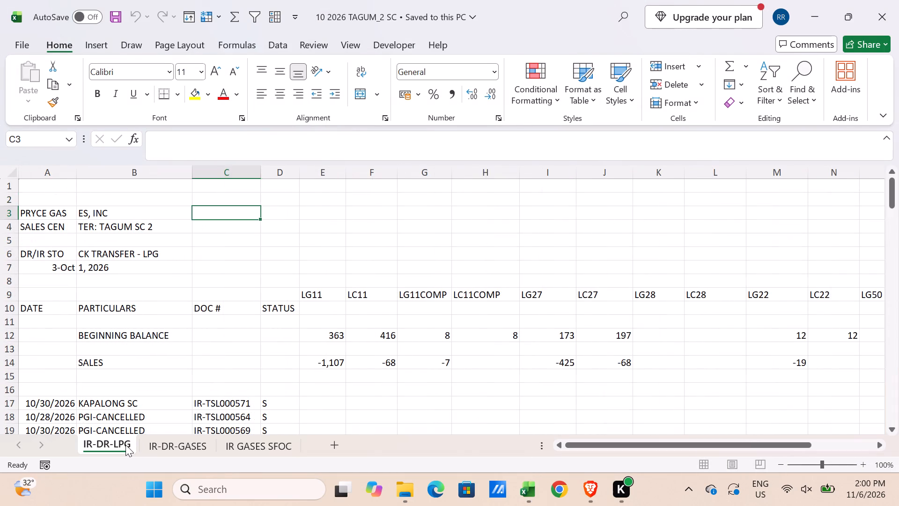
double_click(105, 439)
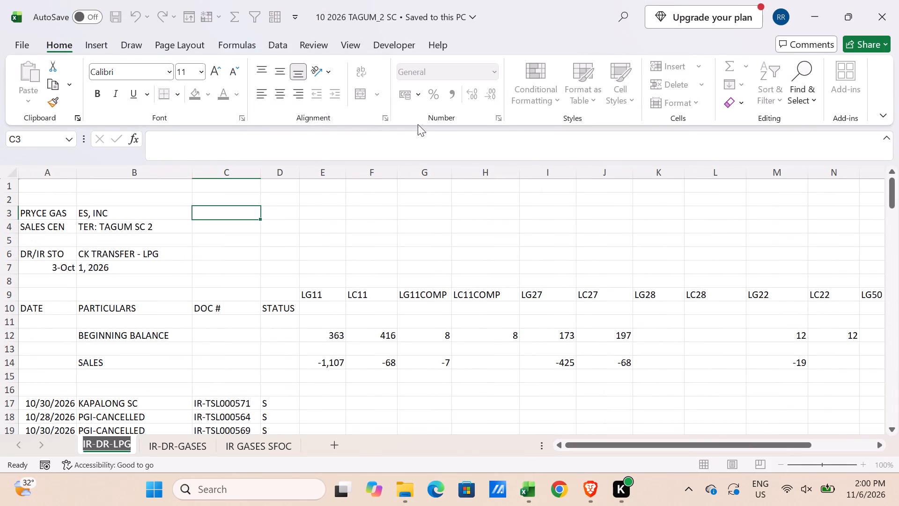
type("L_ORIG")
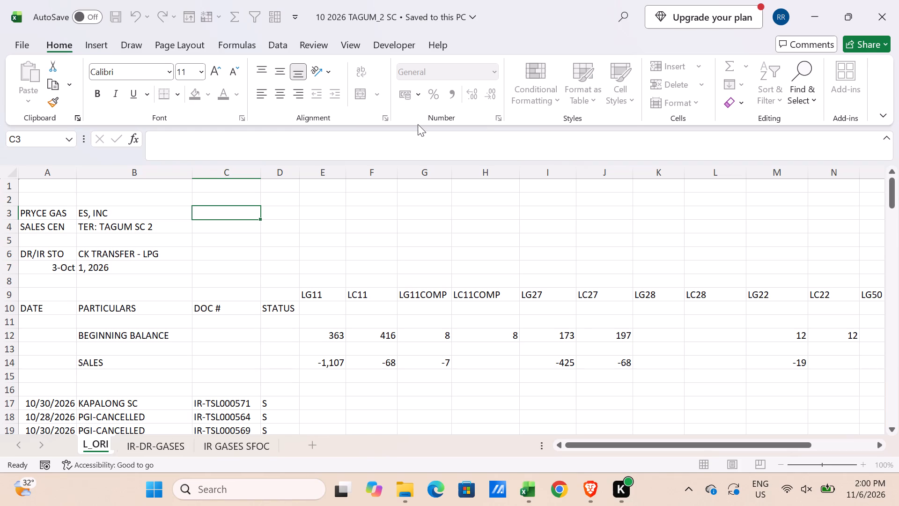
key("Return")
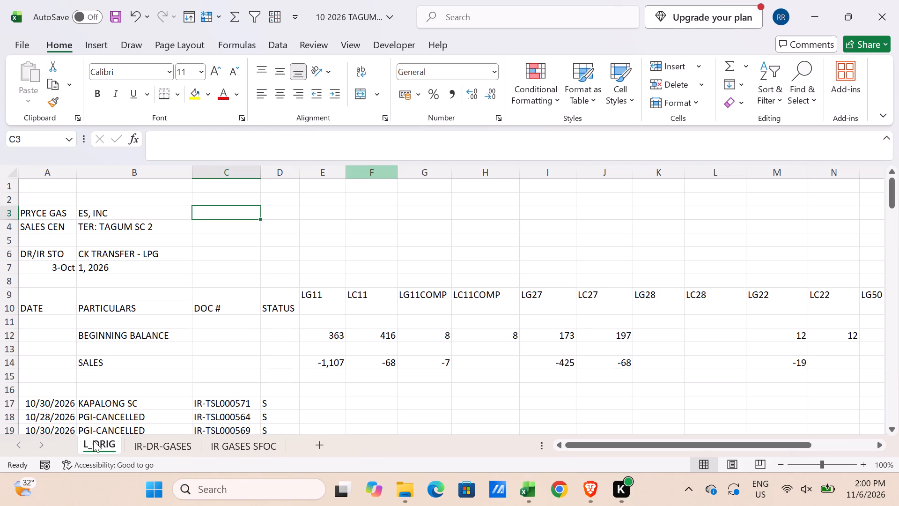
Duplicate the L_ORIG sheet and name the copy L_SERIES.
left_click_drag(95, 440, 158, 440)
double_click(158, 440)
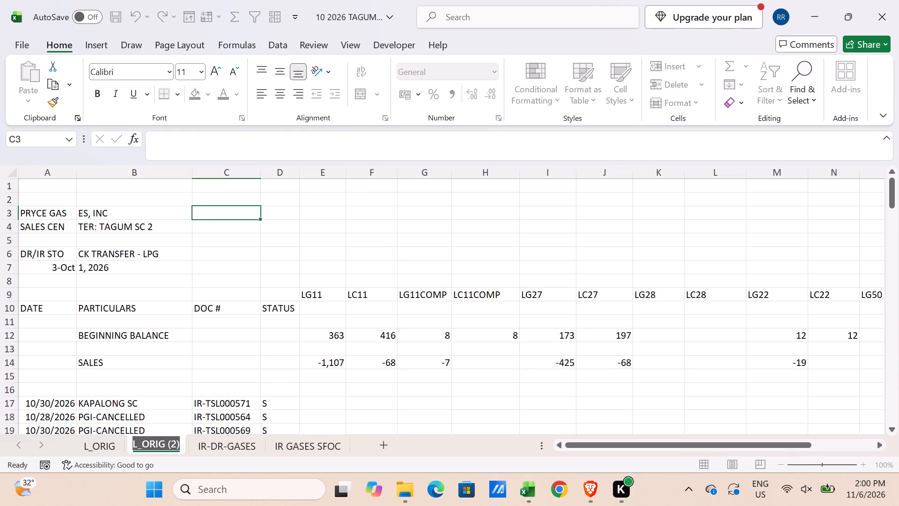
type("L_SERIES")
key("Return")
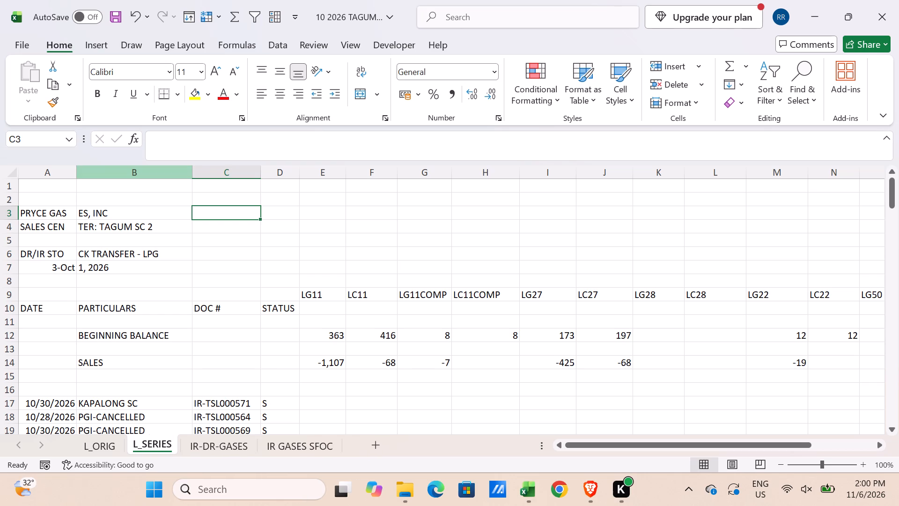
Format column A as dates in the mm/dd/yy style and align it left.
left_click(59, 170)
right_click(59, 170)
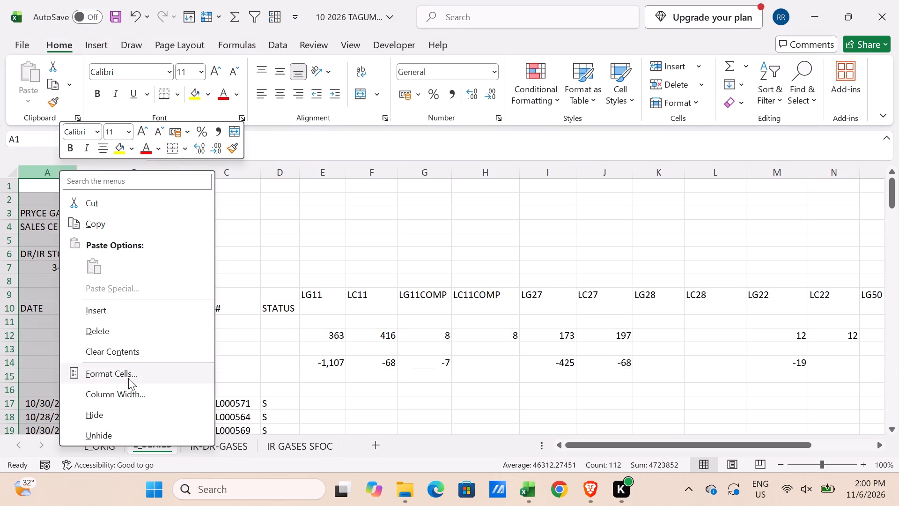
left_click(128, 378)
left_click(34, 143)
left_click(42, 212)
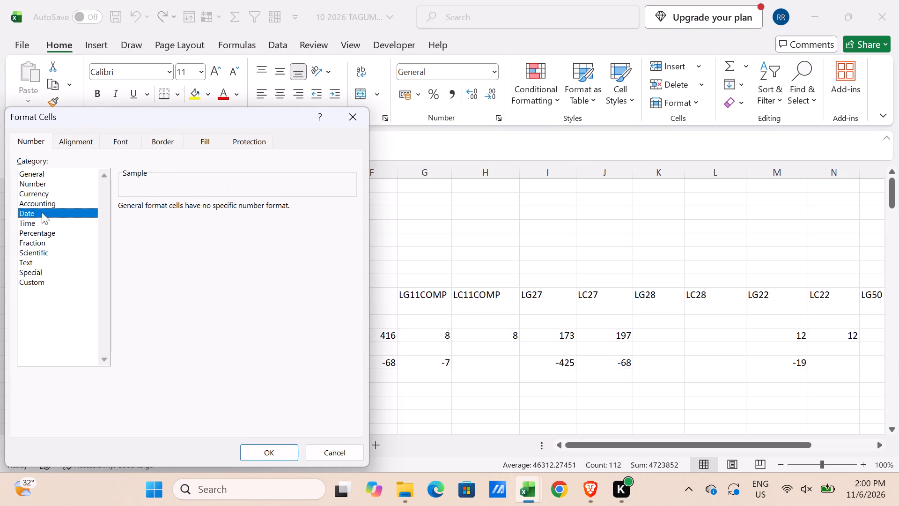
left_click(136, 255)
left_click(264, 452)
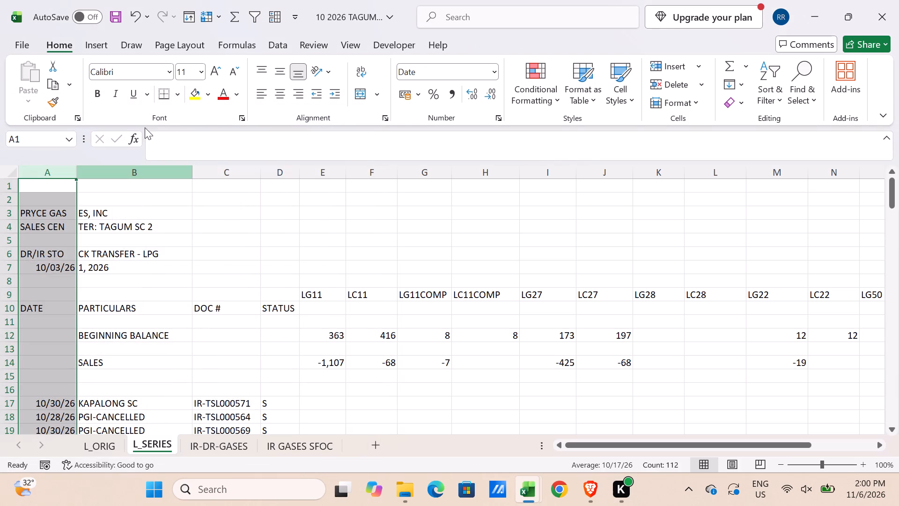
left_click(258, 91)
Narrow the DATE, STATUS and PARTICULARS columns to fit their entries in the transaction rows.
left_click_drag(79, 174, 69, 174)
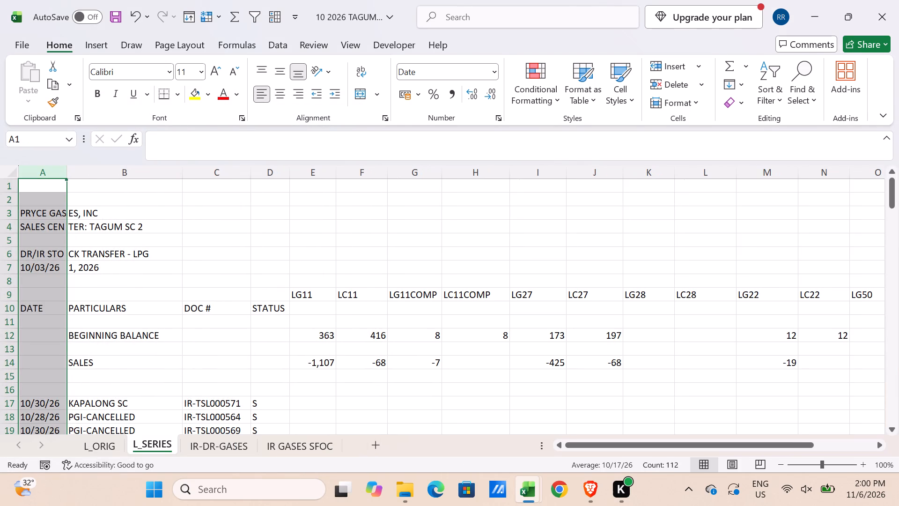
scroll(315, 318, "down", 2)
left_click_drag(293, 171, 274, 174)
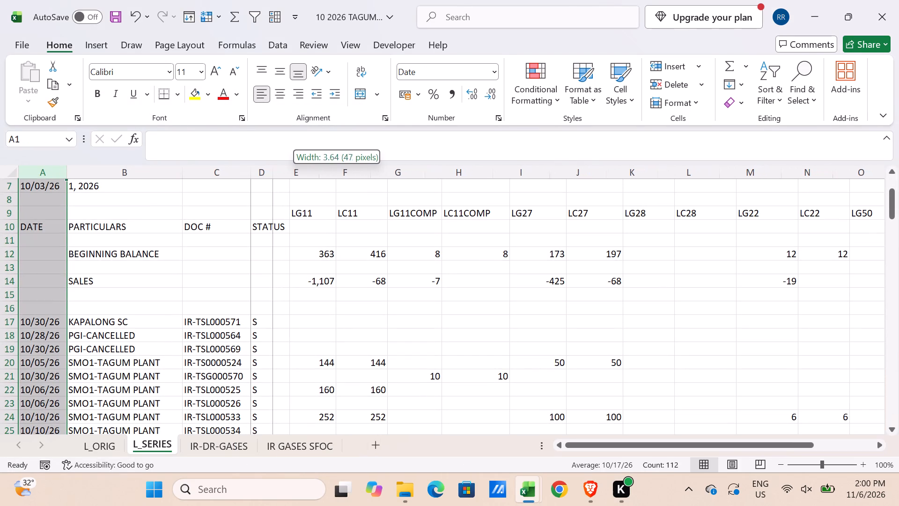
left_click_drag(274, 174, 267, 176)
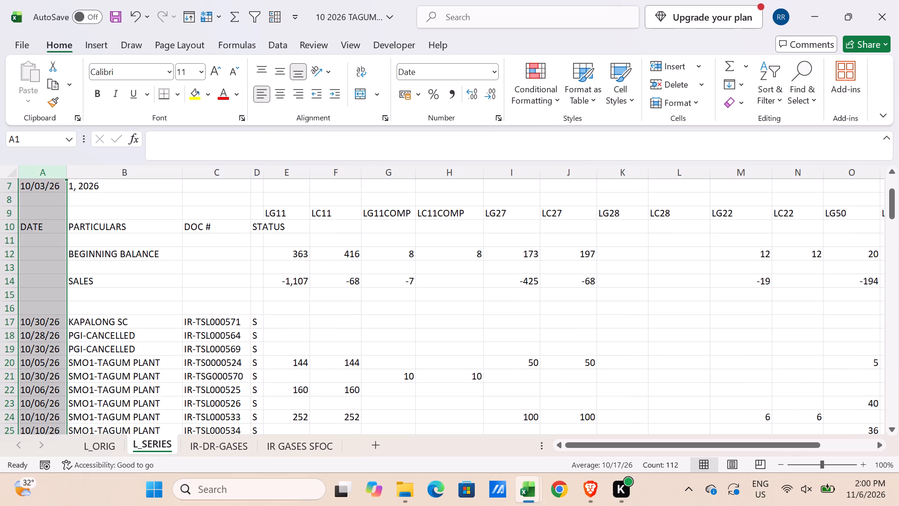
scroll(124, 252, "down", 2)
scroll(142, 255, "up", 3)
left_click_drag(178, 176, 171, 175)
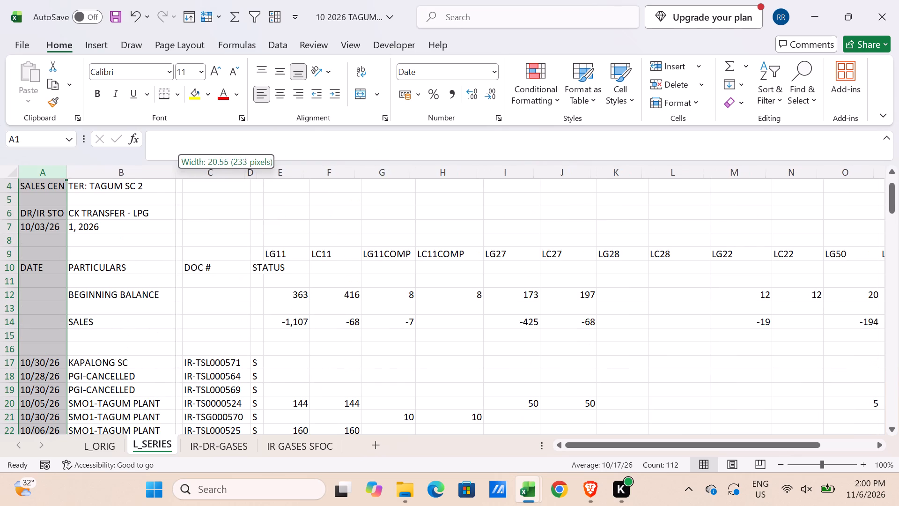
left_click_drag(171, 175, 165, 175)
scroll(324, 263, "up", 3)
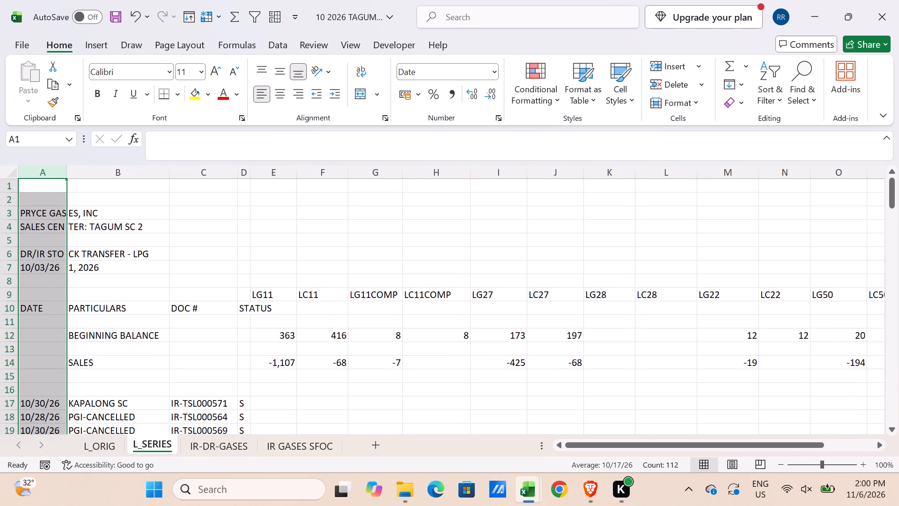
Insert two blank columns before the LG50 column.
left_click(823, 171)
key("ctrl+shift+equal")
key("ctrl+shift+equal")
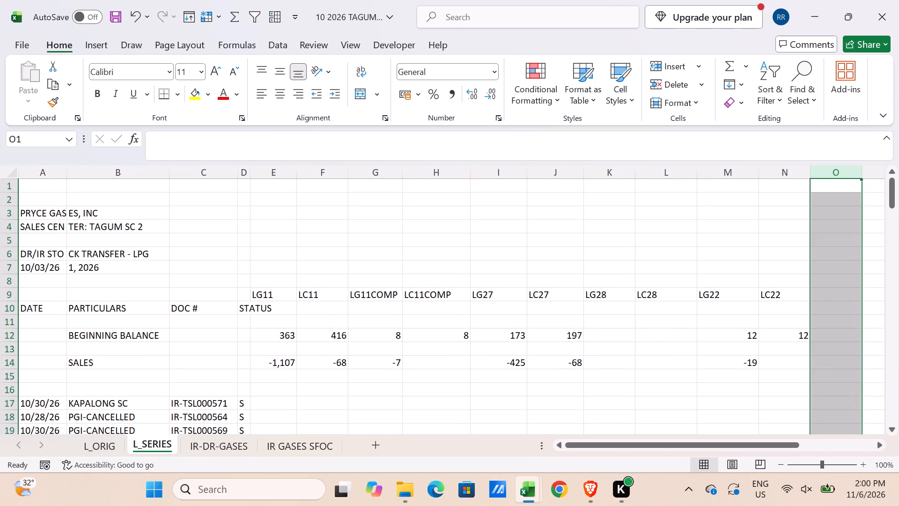
scroll(206, 329, "up", 3)
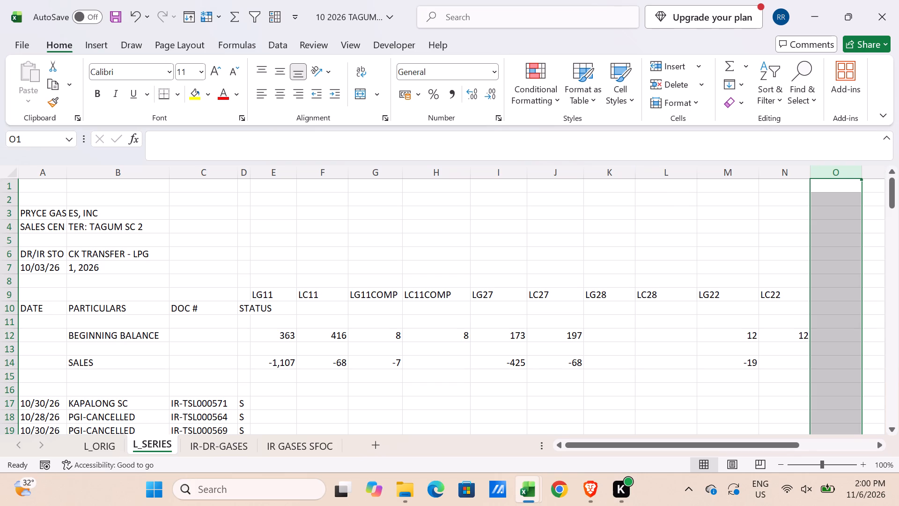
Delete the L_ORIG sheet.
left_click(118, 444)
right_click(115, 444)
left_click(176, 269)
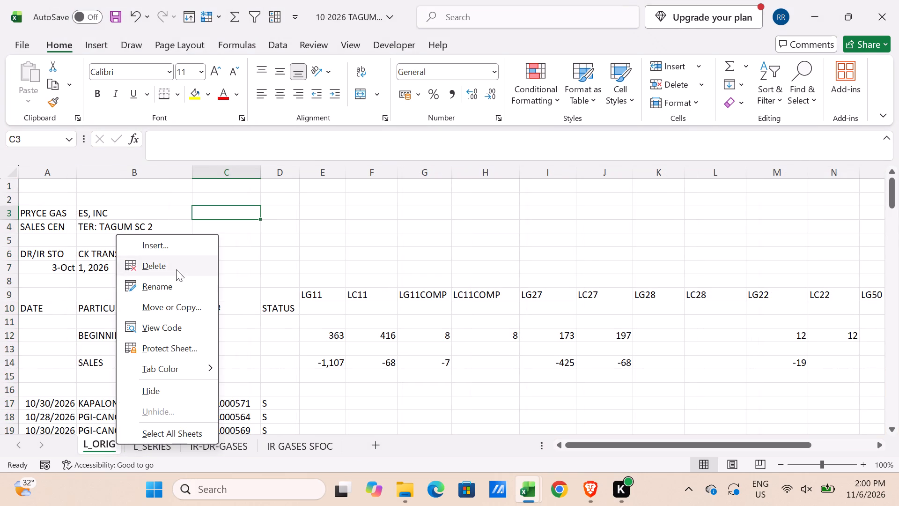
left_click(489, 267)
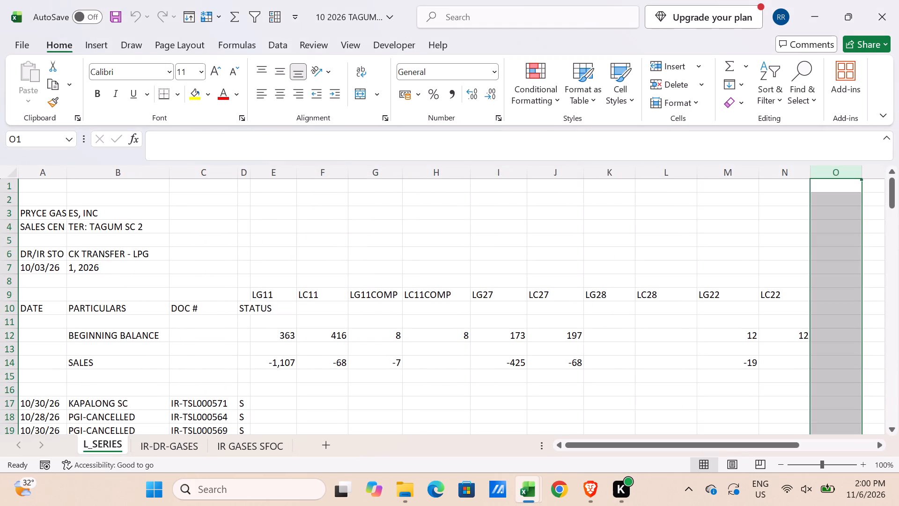
Rename the L_SERIES sheet as L_ORIG.
double_click(112, 441)
type("L_ORIG")
key("Return")
Duplicate the reformatted L_ORIG sheet and name the copy L_SERIES.
left_click_drag(112, 442, 147, 442)
double_click(147, 442)
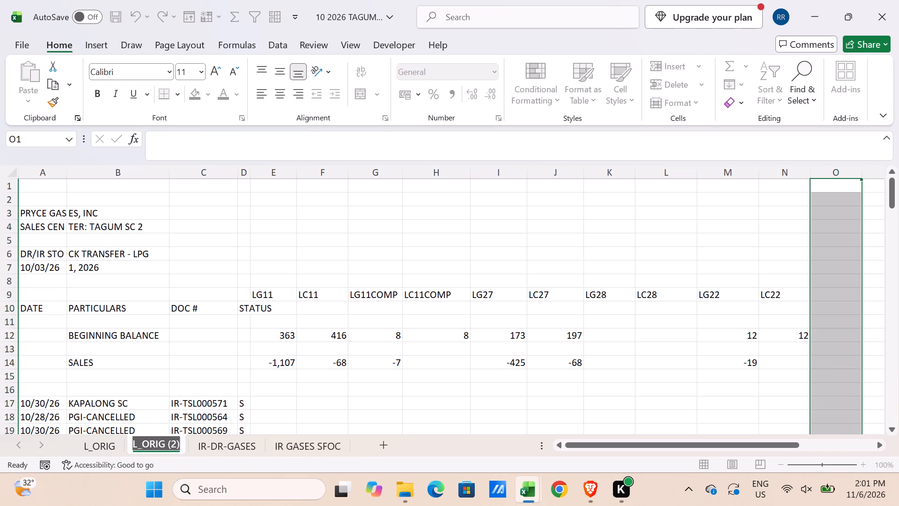
type("L_SERIES")
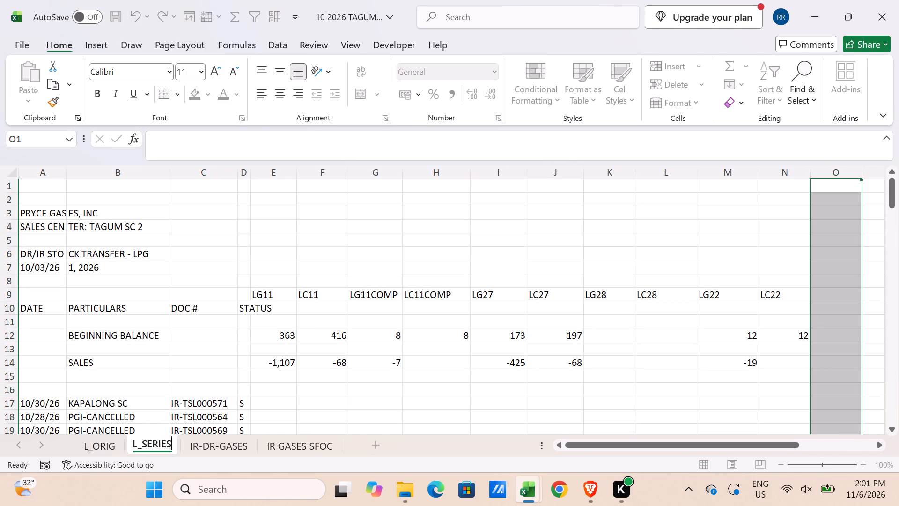
key("Return")
Delete columns D through L four times on L_SERIES to remove the status and quantity columns.
scroll(92, 260, "up", 1)
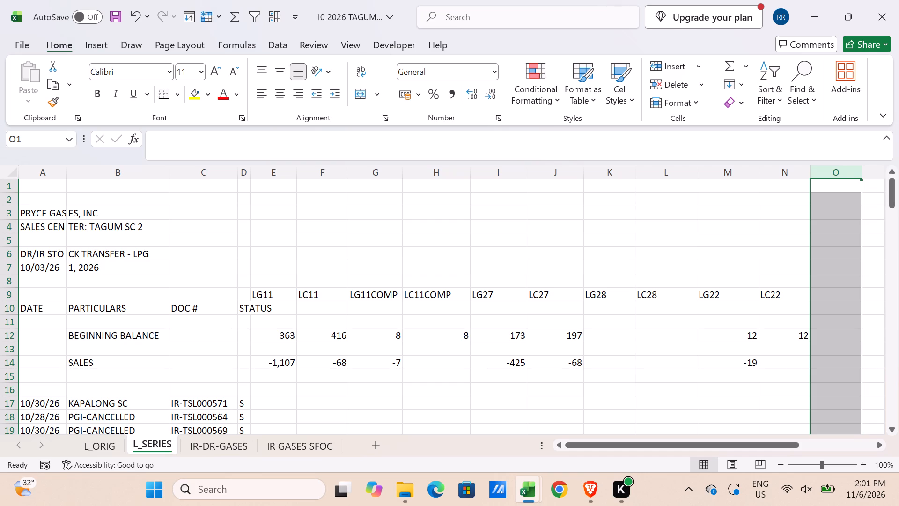
left_click_drag(247, 177, 651, 167)
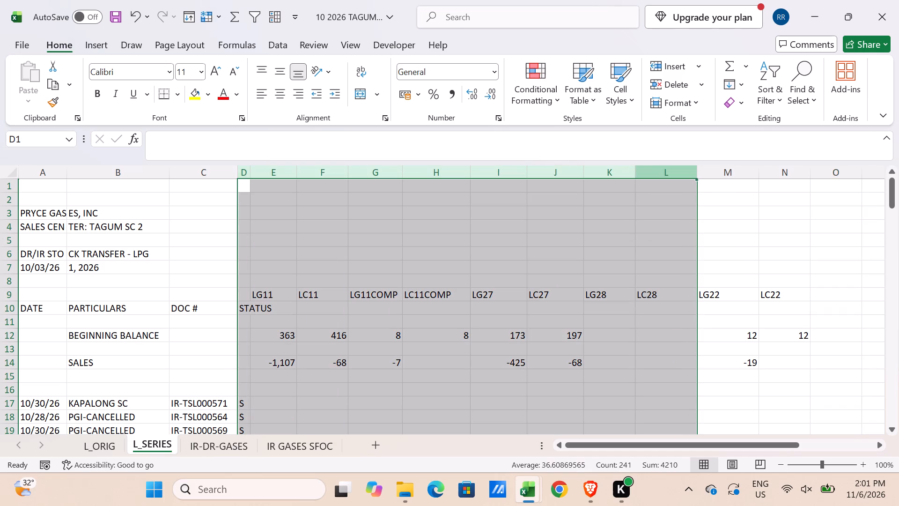
key("ctrl+minus")
key("ctrl+minus")
key("ctrl+minus")
key("ctrl+minus")
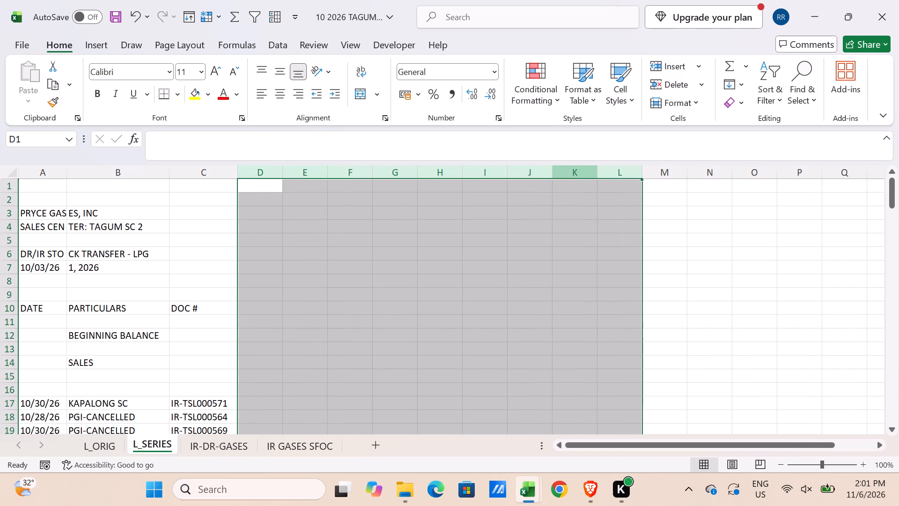
Switch to the September 2026 LPG population analysis workbook, open the Tagum 2 sheet and unfreeze its panes.
left_click(538, 480)
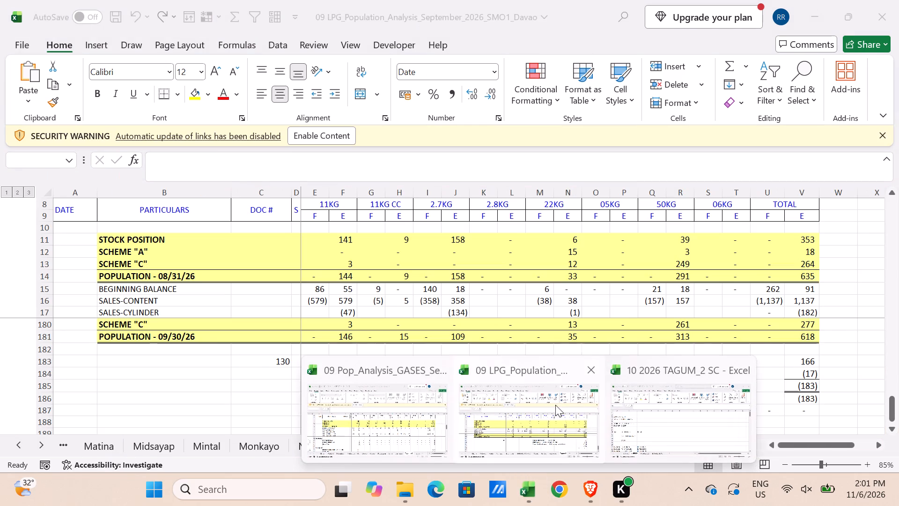
left_click(584, 398)
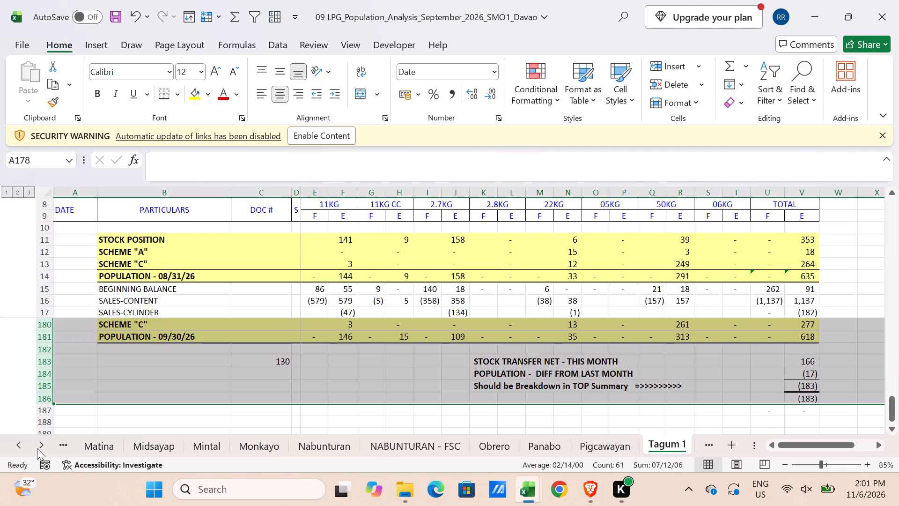
triple_click(37, 448)
left_click(37, 448)
left_click(508, 442)
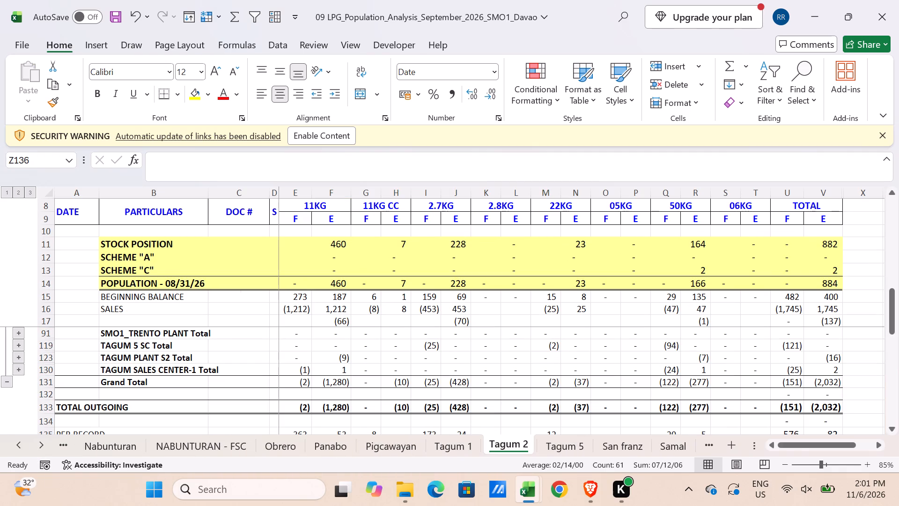
left_click(204, 17)
left_click_drag(250, 85, 256, 64)
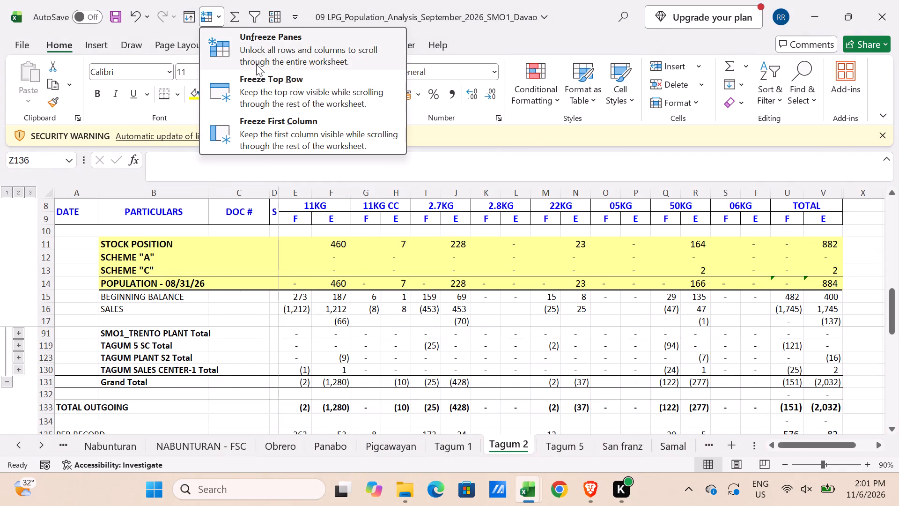
left_click_drag(256, 64, 258, 58)
Copy heading rows 1 to 6 from Tagum 2 and insert them above row 1 of L_SERIES in the October workbook.
scroll(115, 296, "up", 4)
left_click_drag(52, 201, 54, 216)
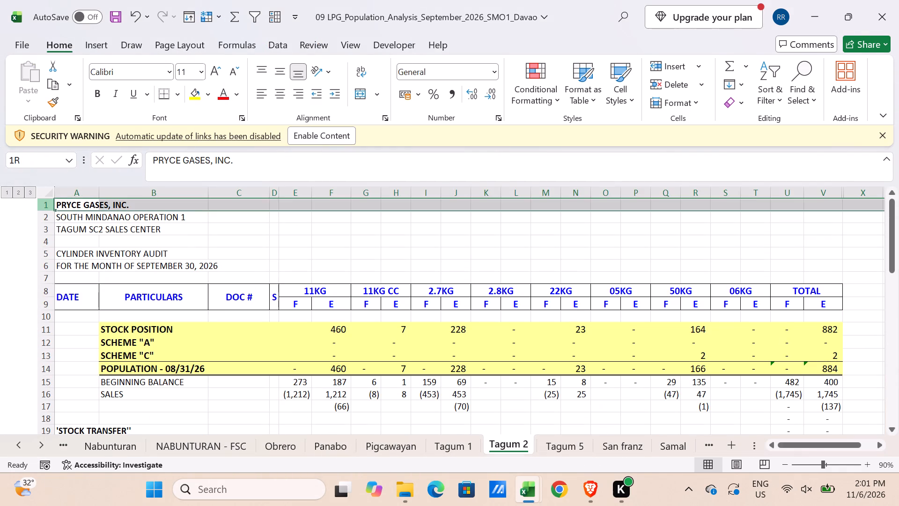
left_click_drag(54, 216, 61, 269)
key("ctrl+c")
key("alt+Tab")
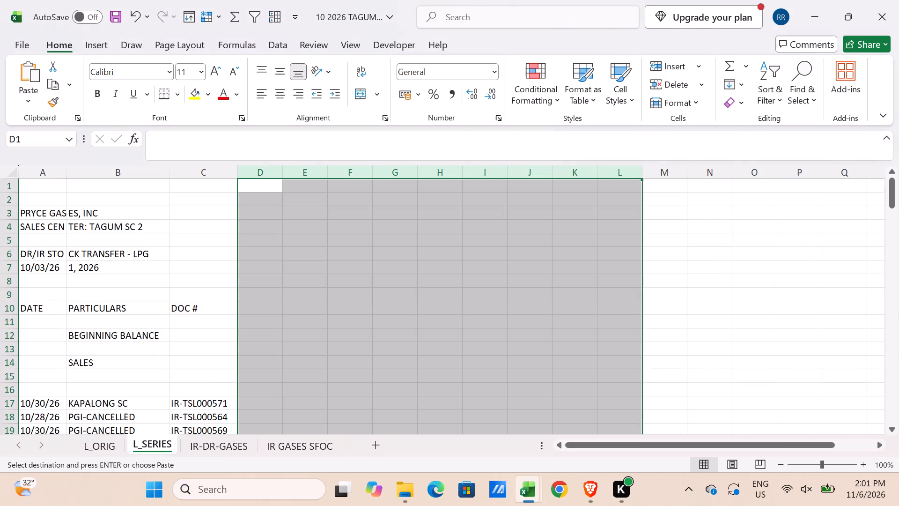
scroll(55, 205, "up", 3)
left_click(15, 183)
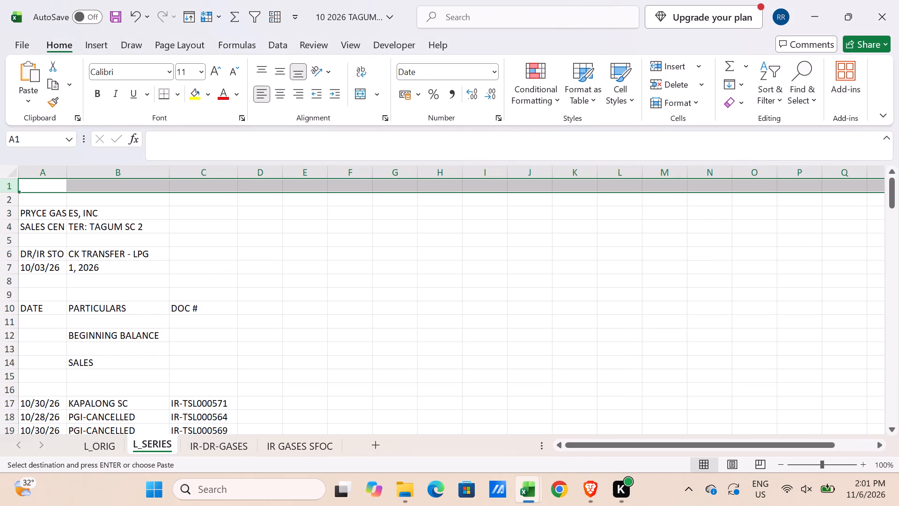
key("ctrl+shift+equal")
Change the period line in A6 to FOR THE MONTH OF OCTOBER 31, 2026.
left_click(52, 251)
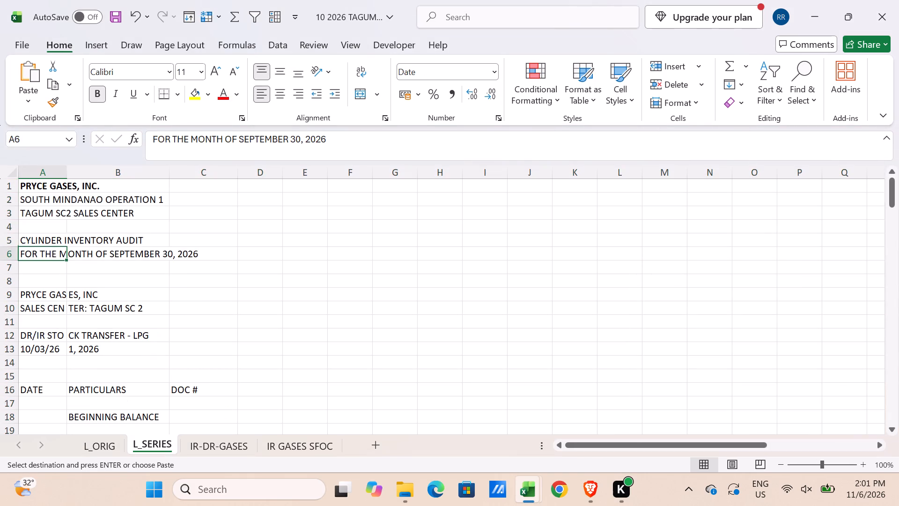
left_click_drag(301, 141, 243, 149)
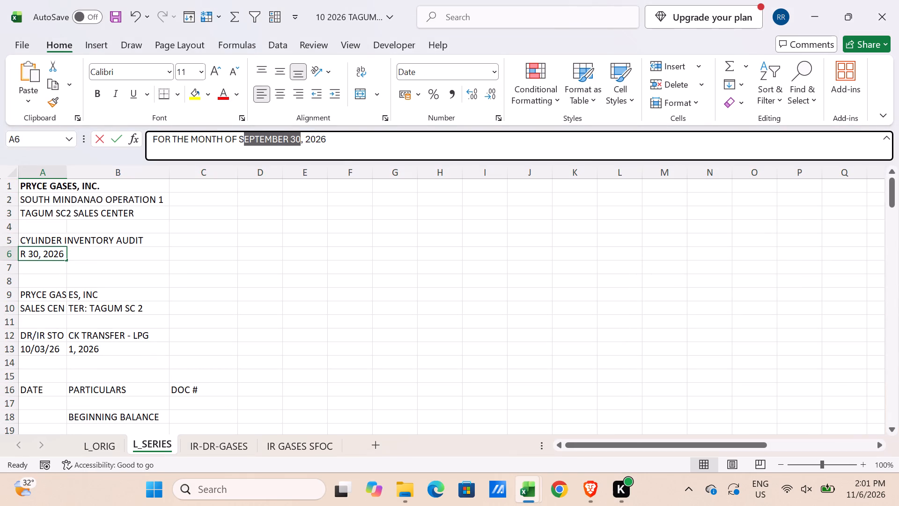
left_click_drag(243, 149, 239, 149)
type("OCTOBER")
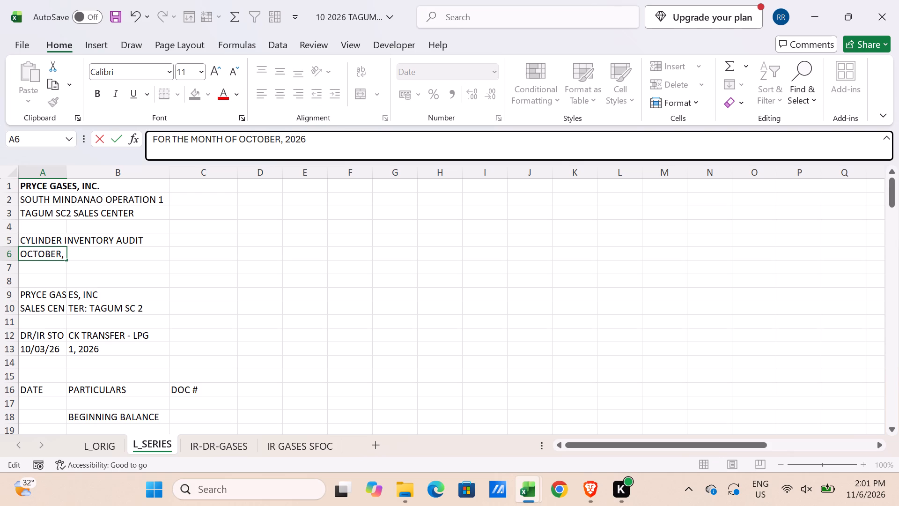
key("space")
type("31")
key("Return")
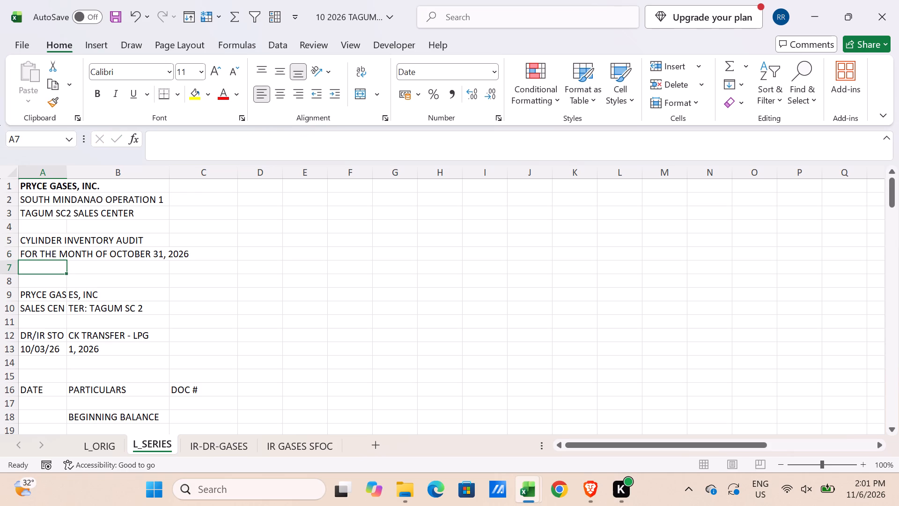
Delete the old report heading in rows 9 to 13, and rows 11 to 17 holding the column titles, beginning balance and sales.
left_click_drag(9, 296, 2, 354)
key("ctrl+minus")
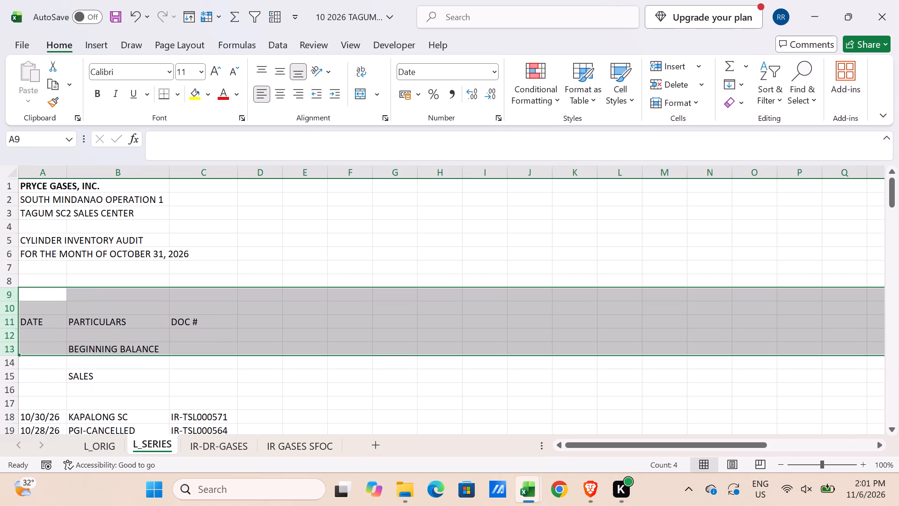
scroll(14, 324, "down", 1)
left_click_drag(8, 282, 8, 357)
key("ctrl+minus")
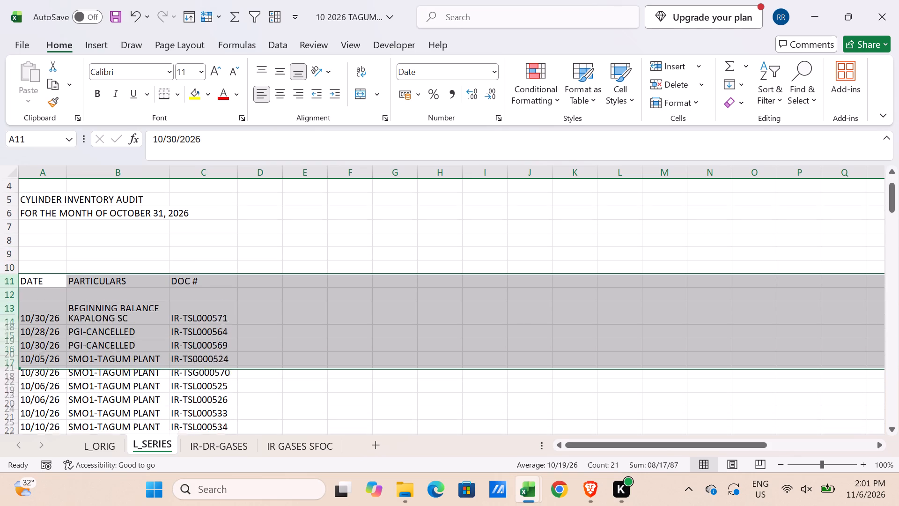
Enter MISSING SERIES in A7 below the period line and make it bold and underlined.
scroll(99, 346, "up", 5)
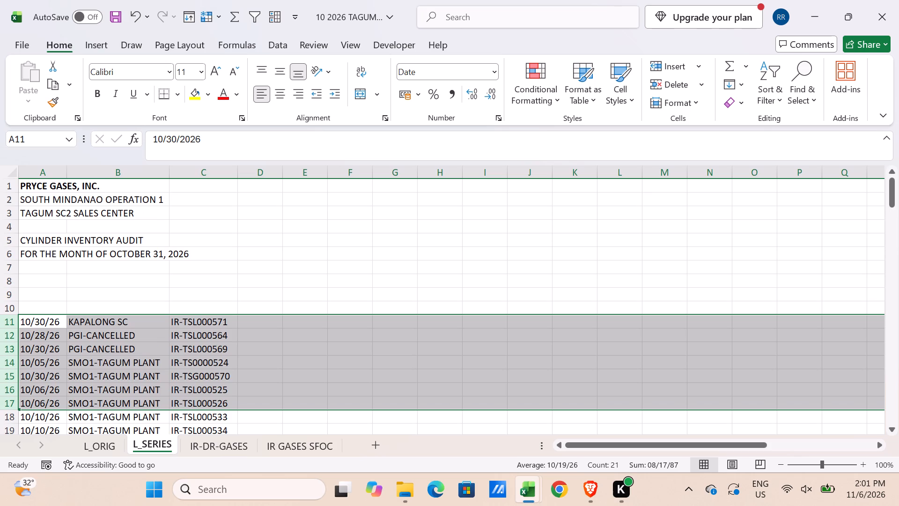
left_click(38, 261)
type("MISSING SERIES")
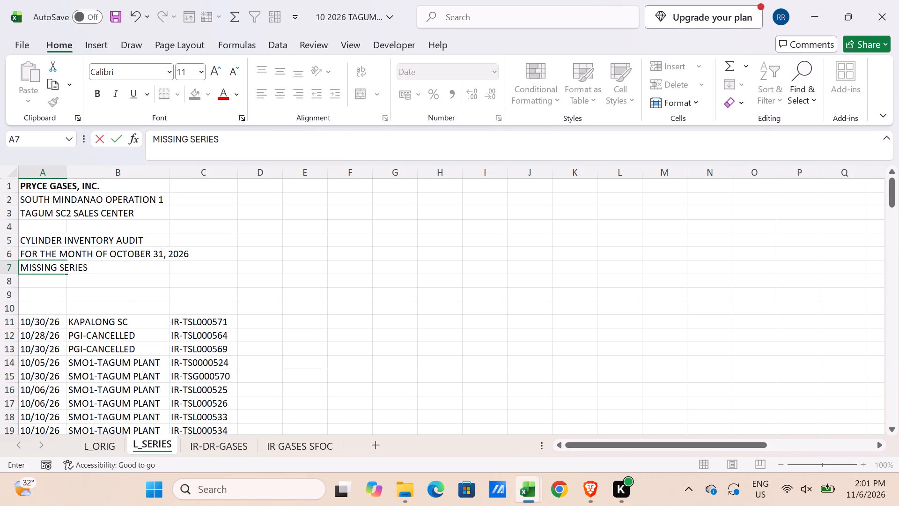
key("Return")
key("Up")
key("ctrl+b")
key("ctrl+u")
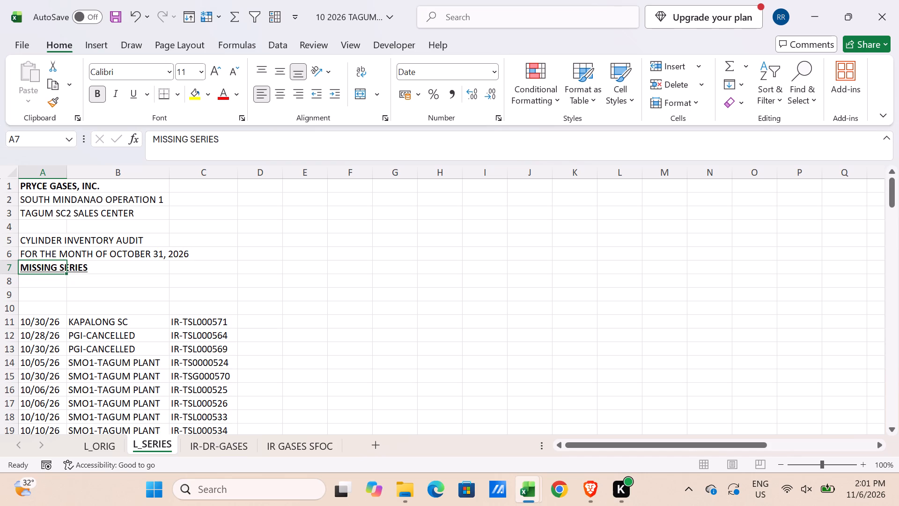
Delete rows 63 to 68, holding the sub-totals and grand total incoming lines between the IR and DR entries.
scroll(260, 199, "down", 4)
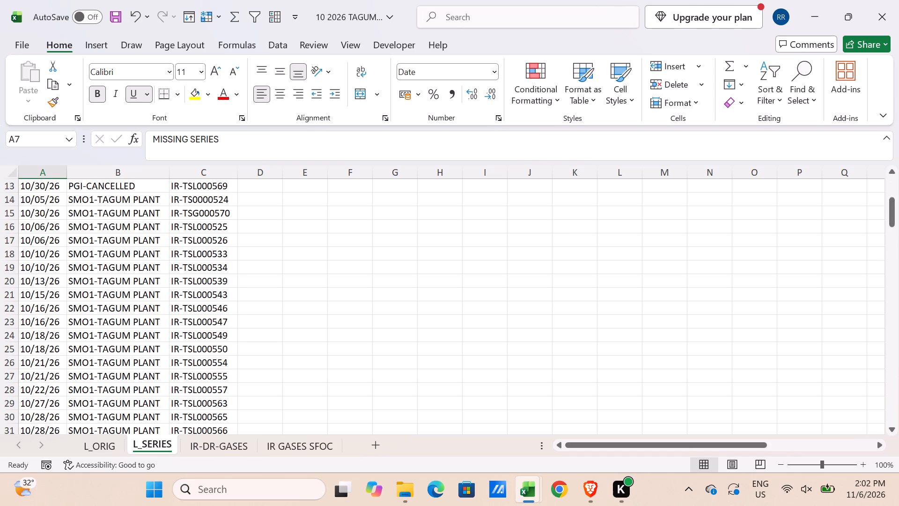
scroll(274, 272, "down", 5)
scroll(274, 274, "up", 5)
scroll(269, 275, "down", 7)
scroll(163, 287, "up", 1)
scroll(163, 287, "down", 10)
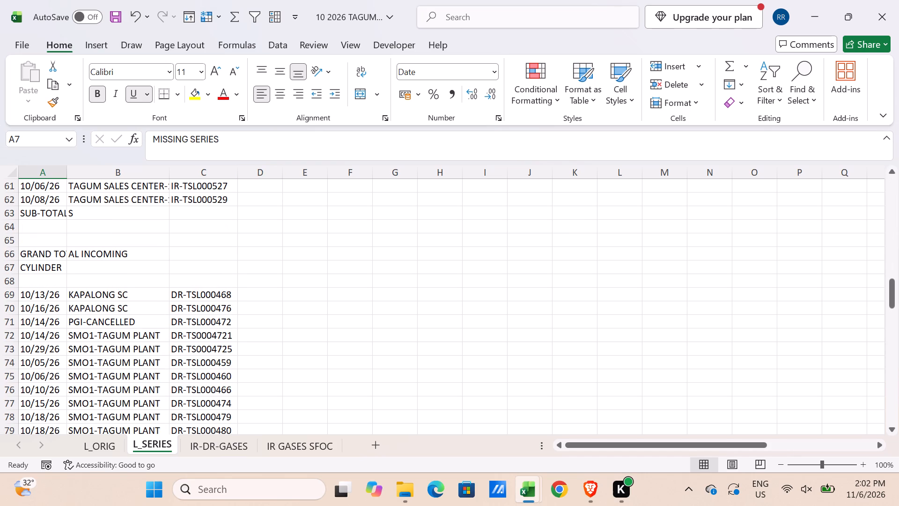
left_click_drag(3, 214, 10, 275)
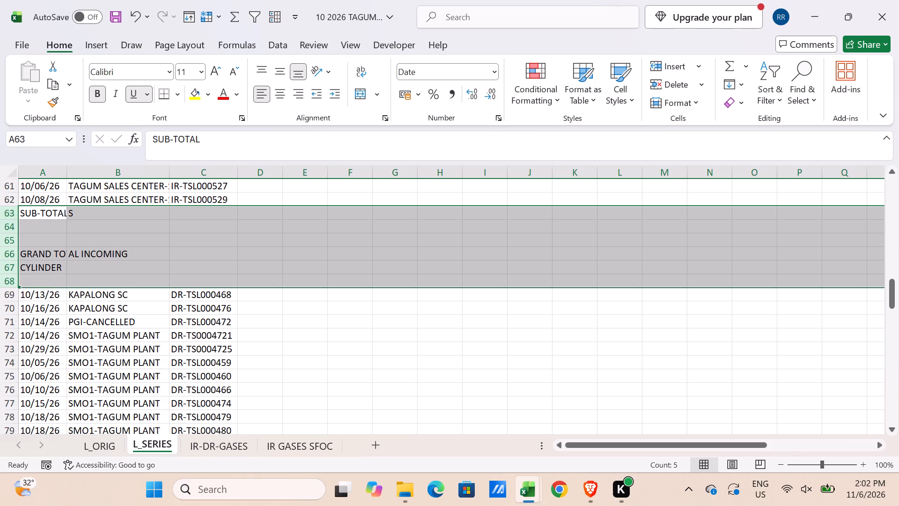
key("shift+underscore")
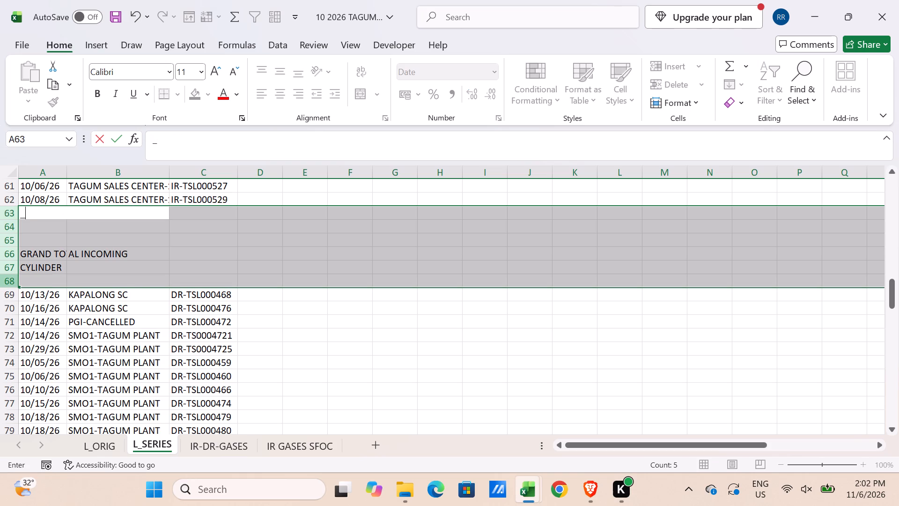
key("Escape")
key("ctrl+minus")
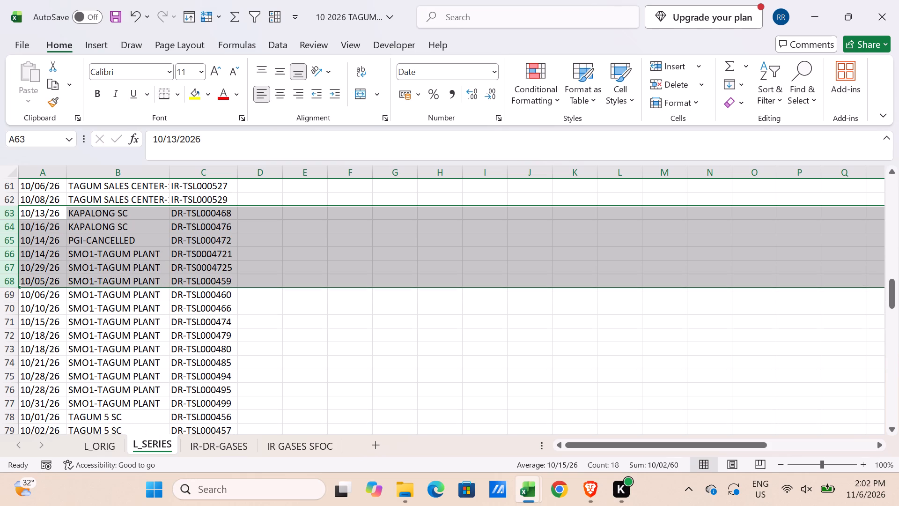
Rename the L_SERIES sheet as SERIES.
double_click(143, 442)
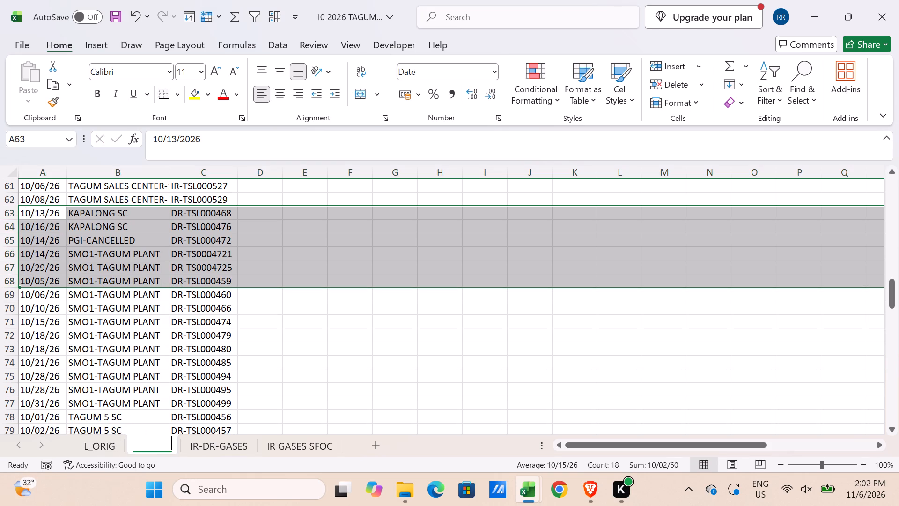
type("SERIES")
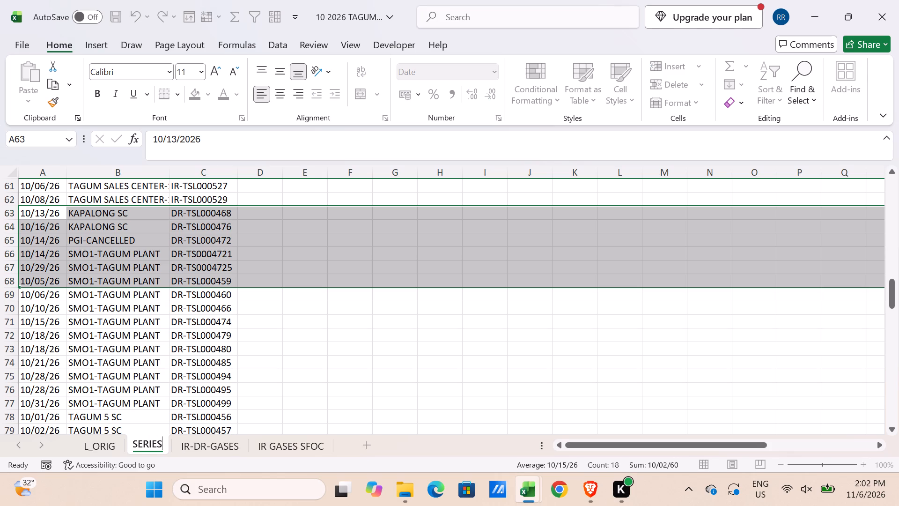
key("Return")
Delete rows 112 to 129, from the outgoing sub-totals through the DIFFERENCE line, below the last DR entry.
scroll(123, 372, "down", 3)
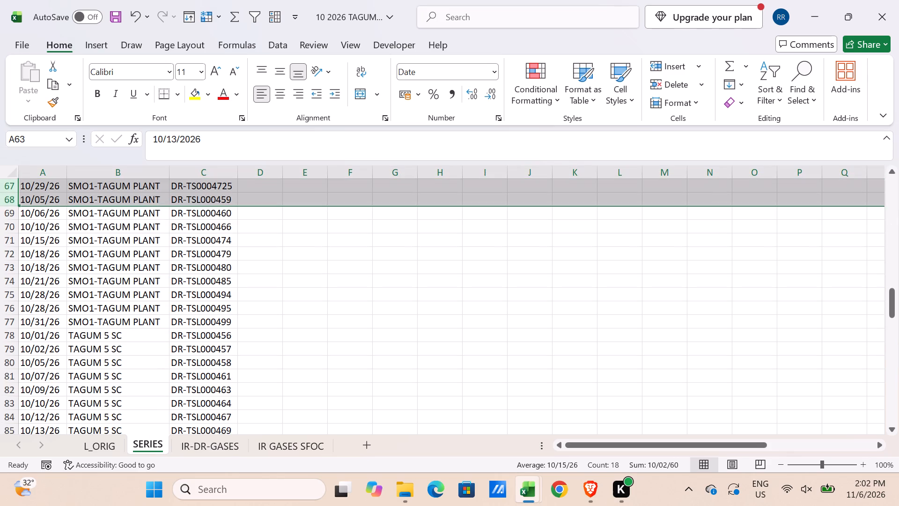
scroll(122, 370, "down", 13)
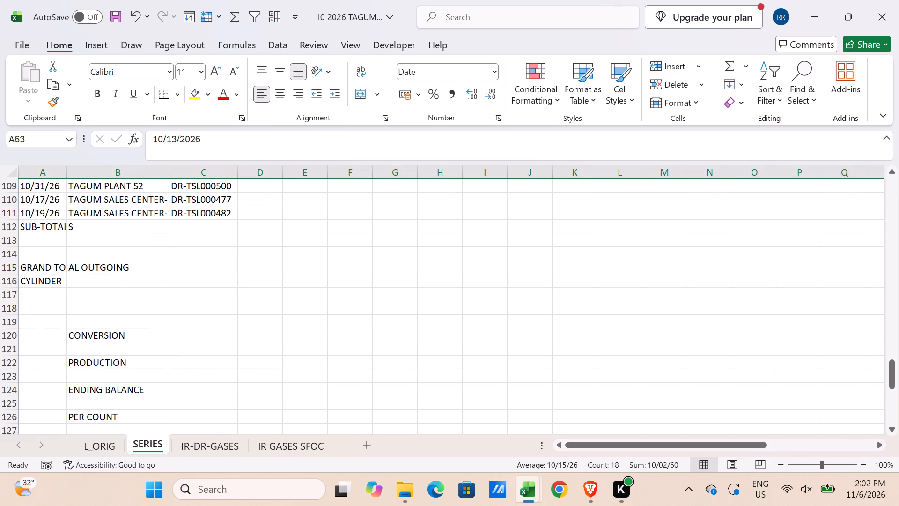
left_click_drag(7, 228, 17, 464)
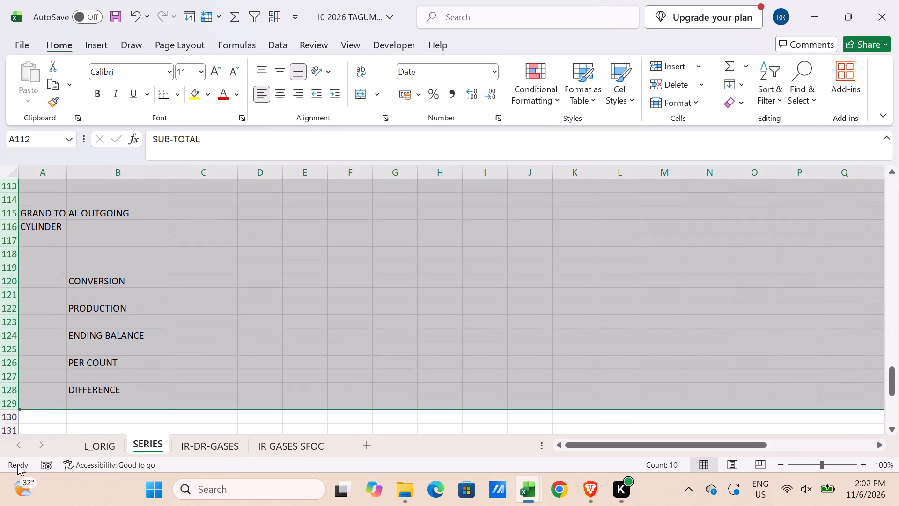
key("ctrl+minus")
key("ctrl+minus")
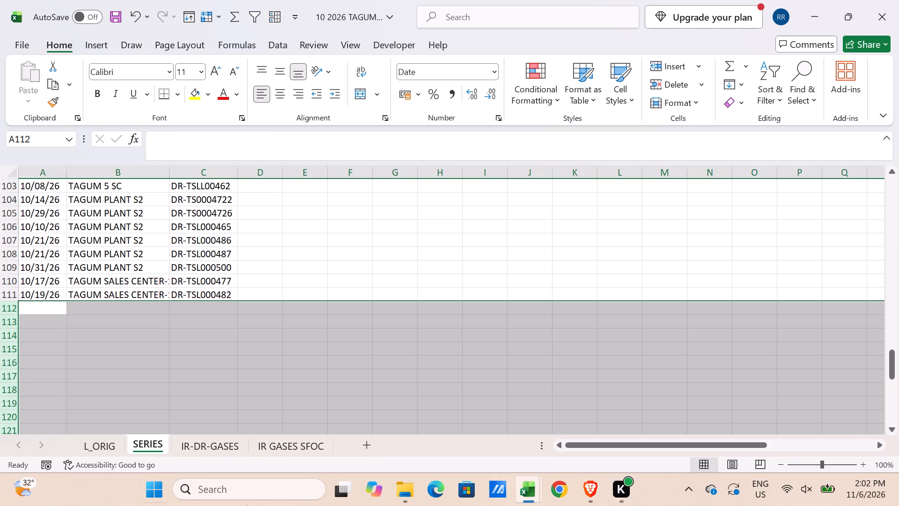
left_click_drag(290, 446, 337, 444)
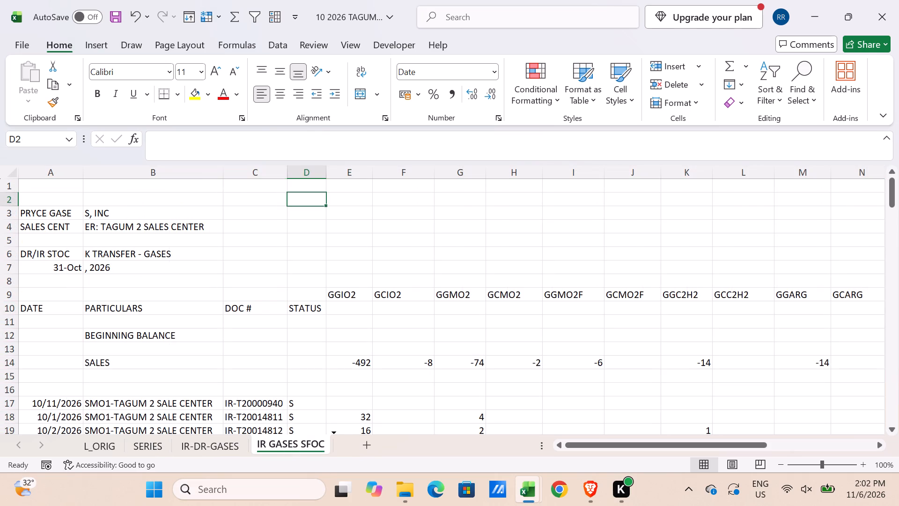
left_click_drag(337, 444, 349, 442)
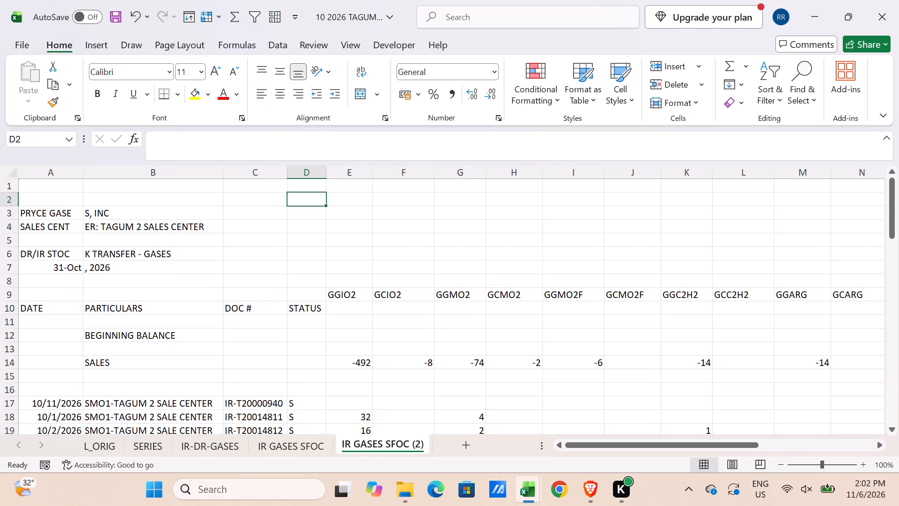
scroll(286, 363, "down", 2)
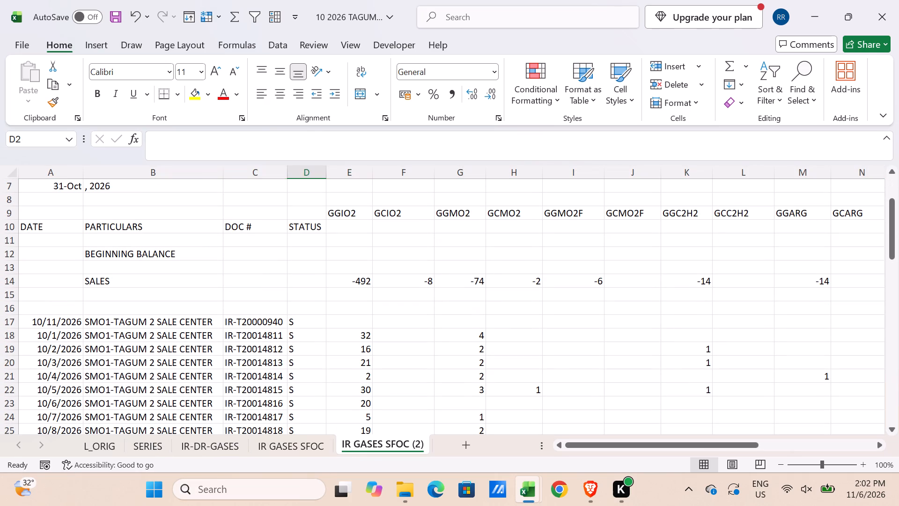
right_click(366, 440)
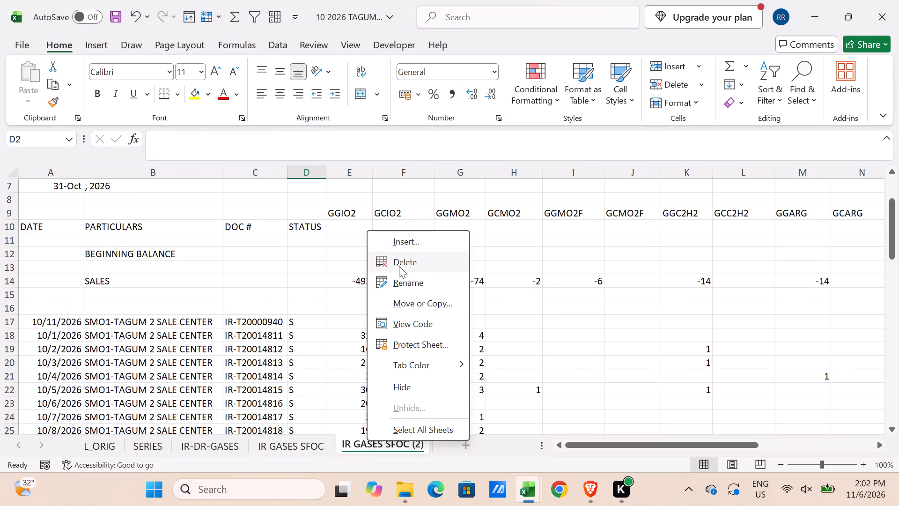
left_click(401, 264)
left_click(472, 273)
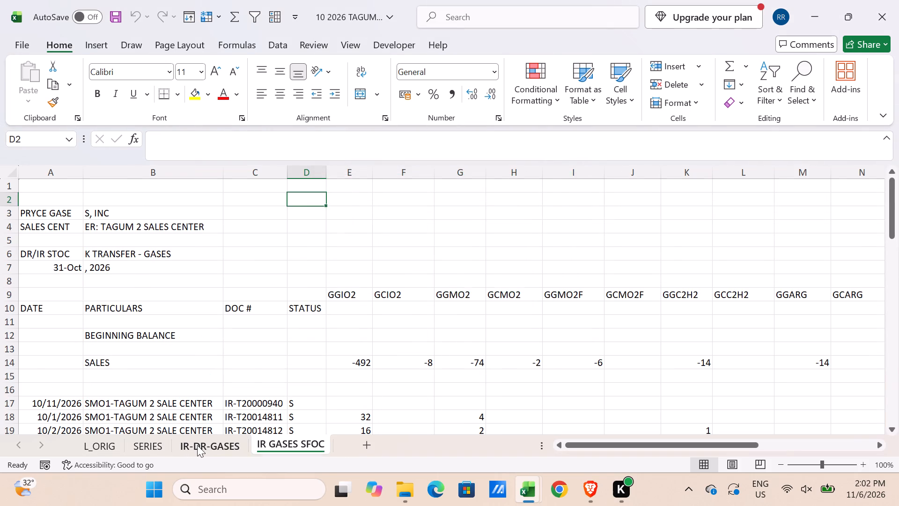
Duplicate the IR-DR-GASES sheet, placing the copy before IR GASES SFOC.
left_click_drag(197, 445, 286, 443)
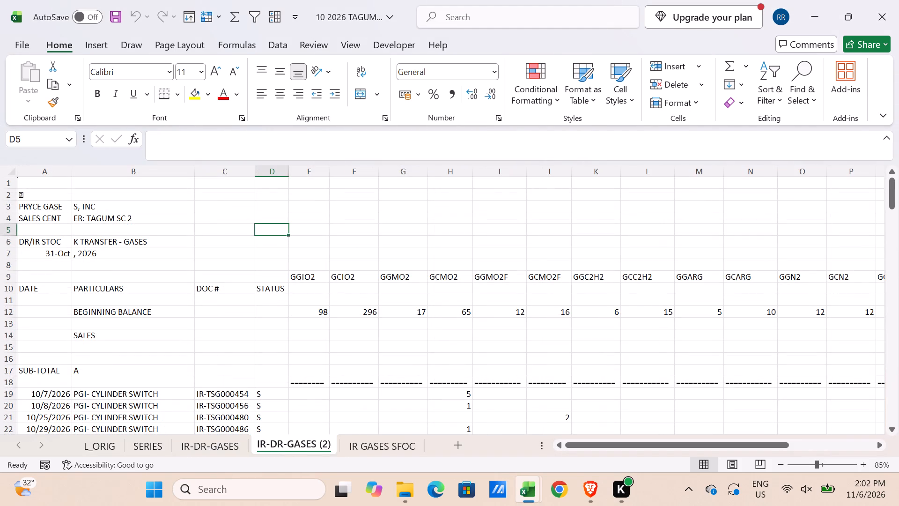
Delete columns D through I seven times on the IR-DR-GASES copy to remove the status and quantity columns.
left_click_drag(276, 176, 525, 174)
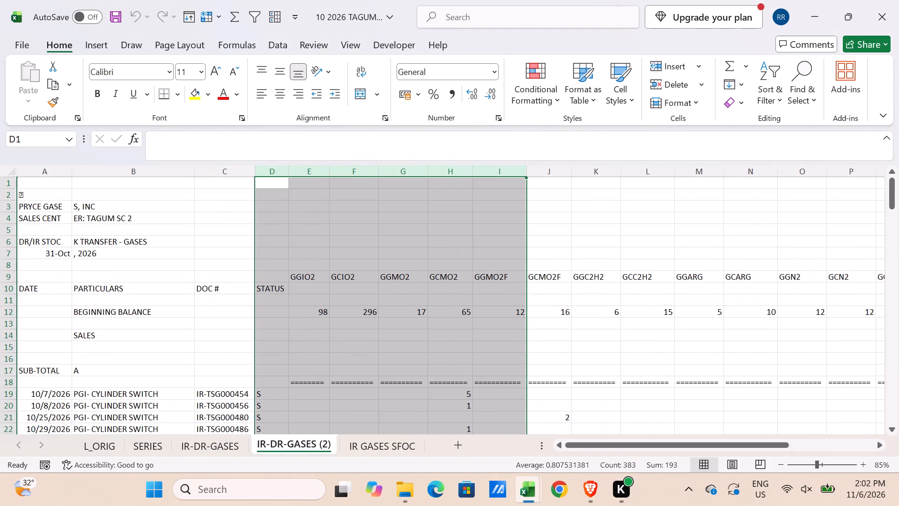
key("ctrl+minus")
key("ctrl+minus")
key("ctrl+minus")
key("ctrl+minus")
key("ctrl+minus")
key("ctrl+minus")
key("ctrl+minus")
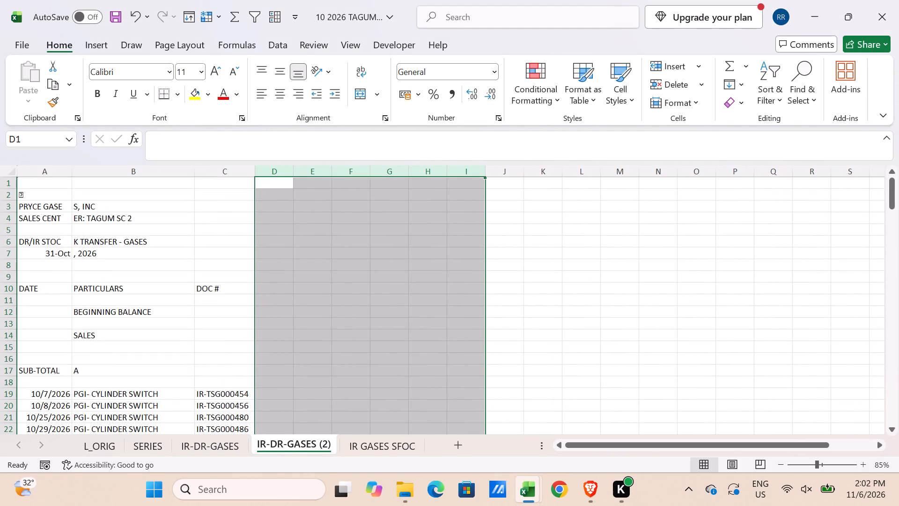
Clear the report header in rows 2 to 17 of the IR-DR-GASES copy, and delete rows 2 to 13.
left_click_drag(7, 195, 18, 374)
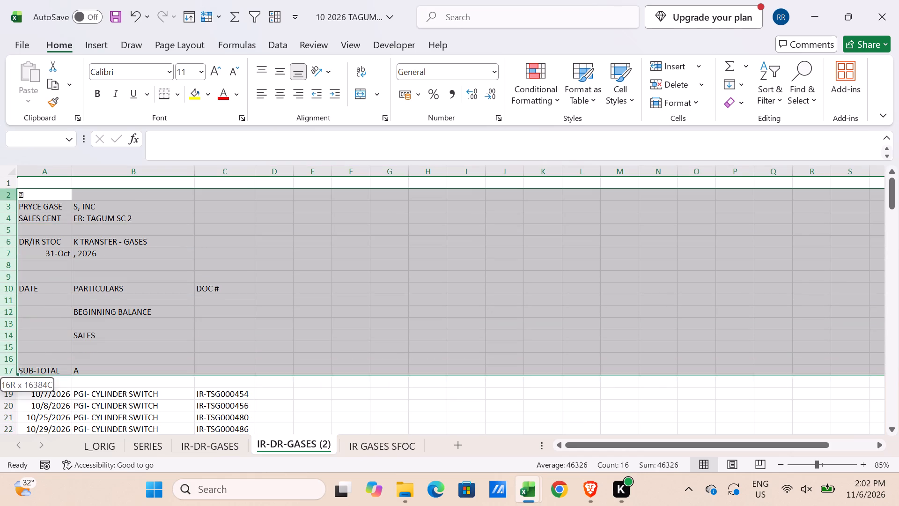
left_click_drag(18, 374, 18, 374)
key("Delete")
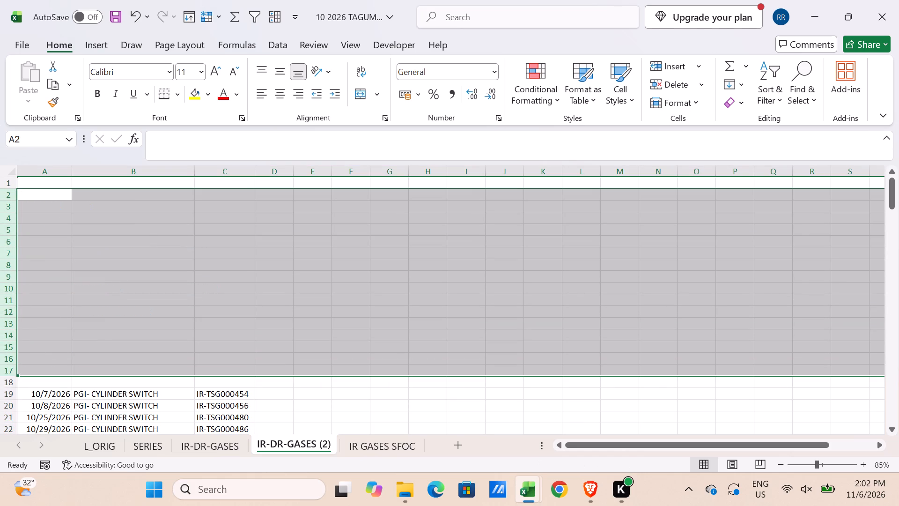
key("shift+Up")
key("shift+Up")
key("shift+Up")
key("shift+Up")
key("ctrl+minus")
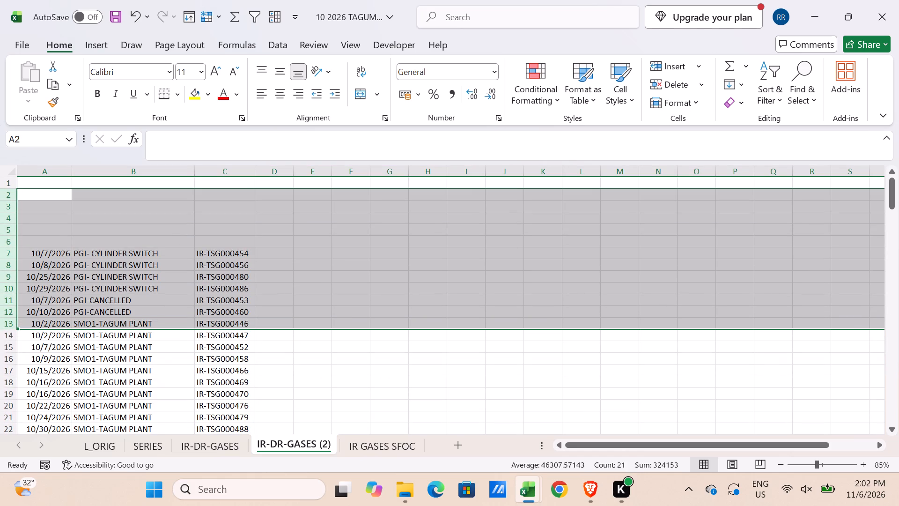
Format the column A dates with the two-digit 03/14/12 date type.
left_click(59, 175)
right_click(59, 175)
left_click(112, 375)
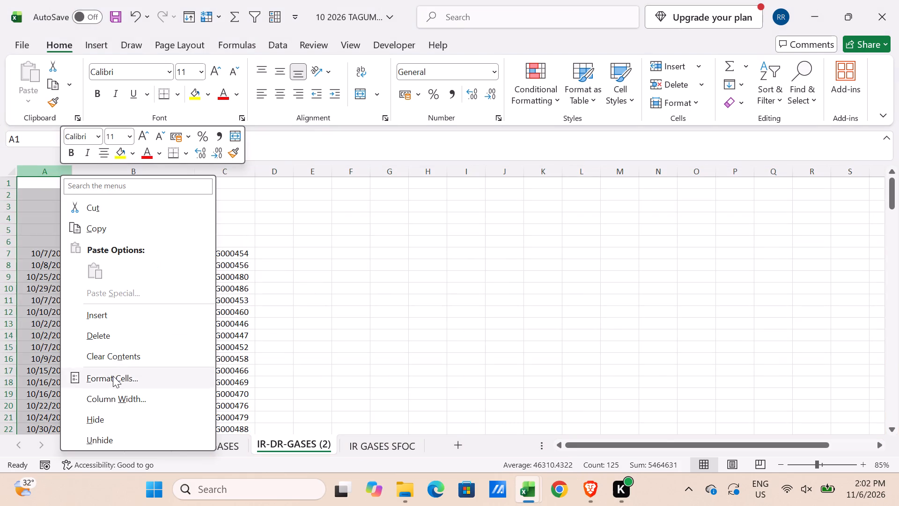
left_click(31, 210)
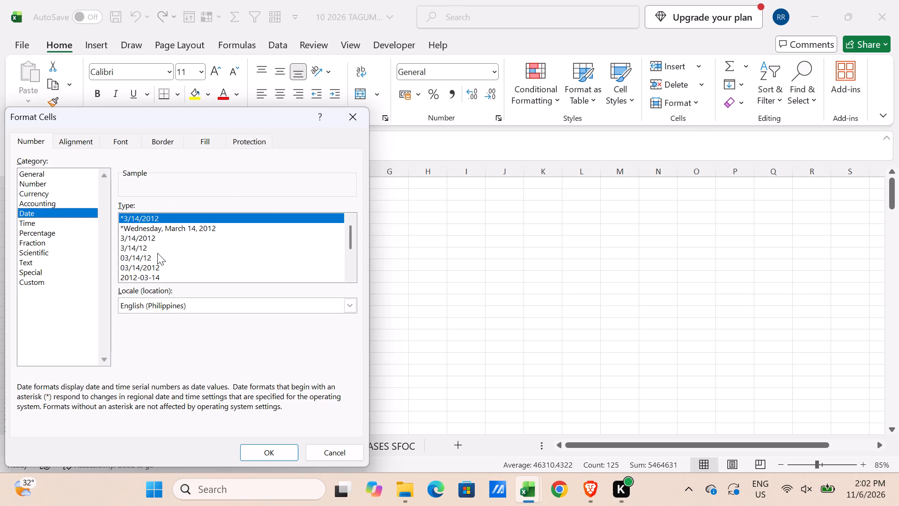
left_click(157, 253)
left_click(257, 446)
Left-align column A and narrow it to a width of about 9.55.
left_click(263, 91)
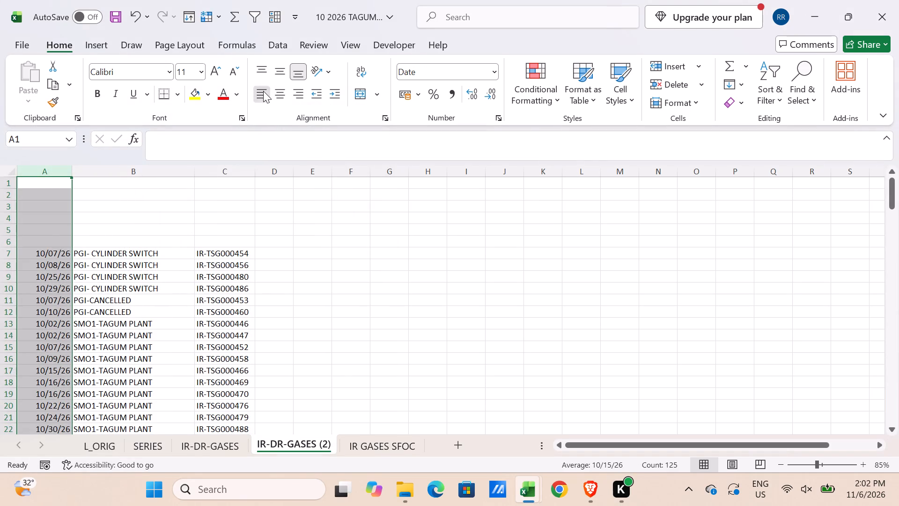
left_click_drag(71, 176, 60, 175)
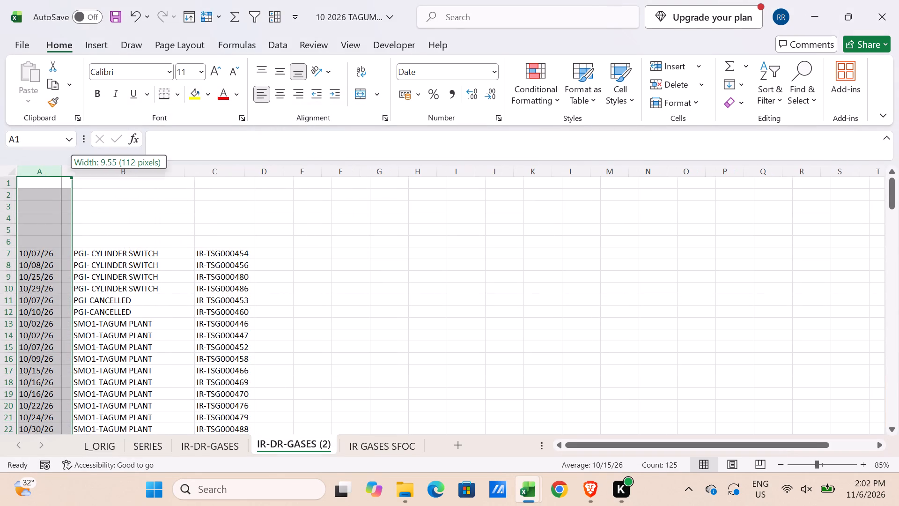
left_click_drag(60, 175, 61, 175)
Delete the incoming sub-total, grand total and cylinder rows 53 to 58, plus the SUB-TOTAL A and blank rows below the first two DR entries.
scroll(136, 303, "down", 15)
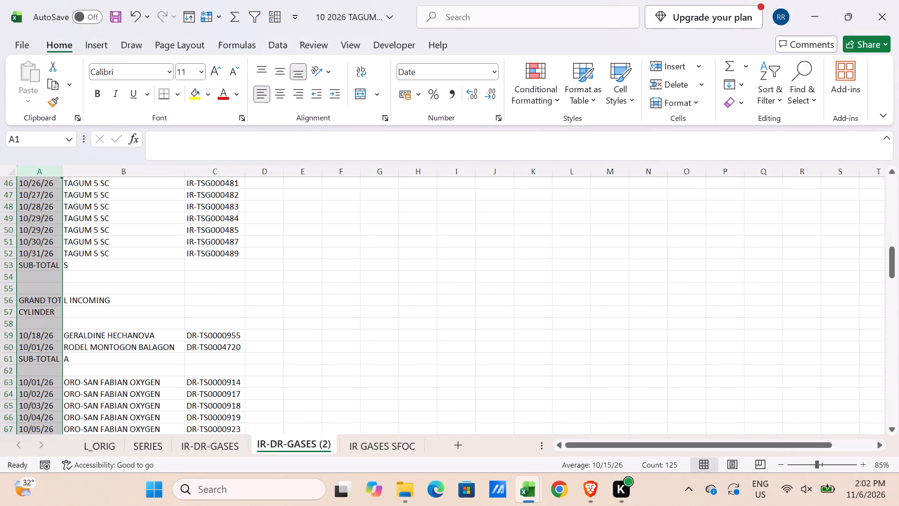
left_click_drag(9, 268, 20, 324)
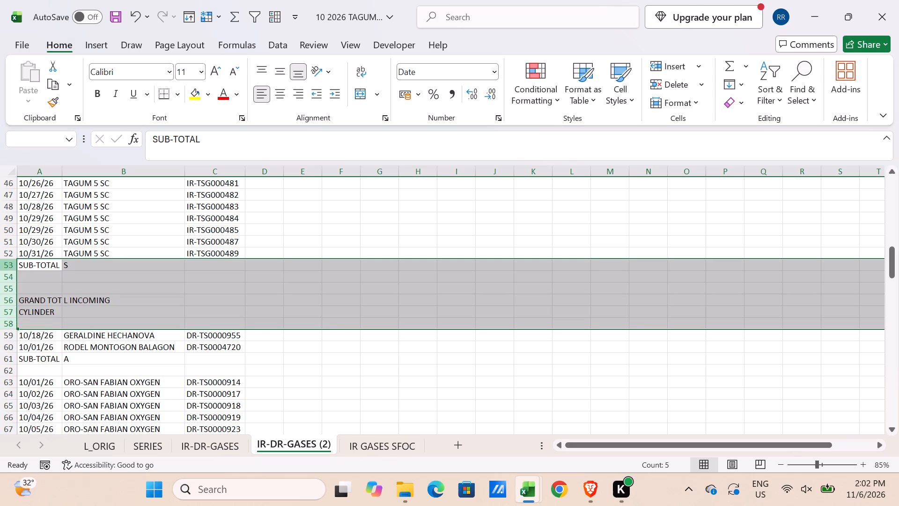
key("ctrl+minus")
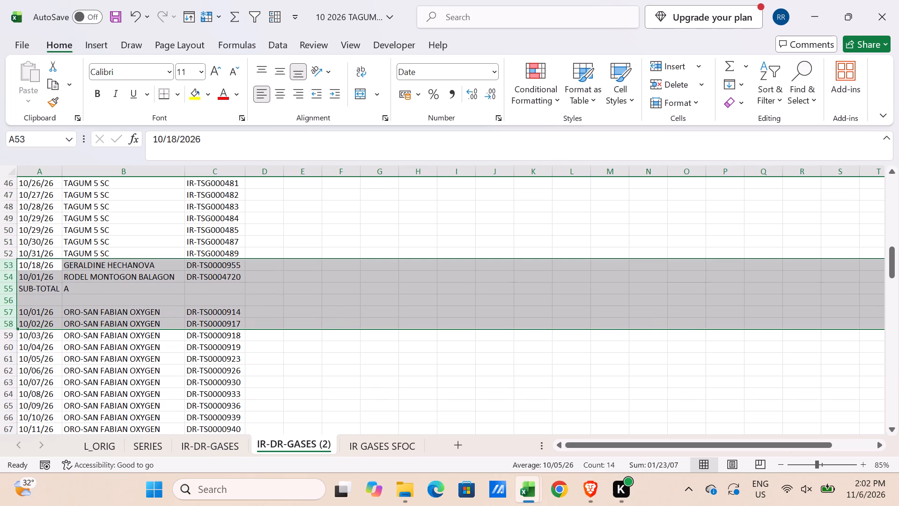
left_click(11, 292)
left_click_drag(11, 290, 13, 301)
key("ctrl+minus")
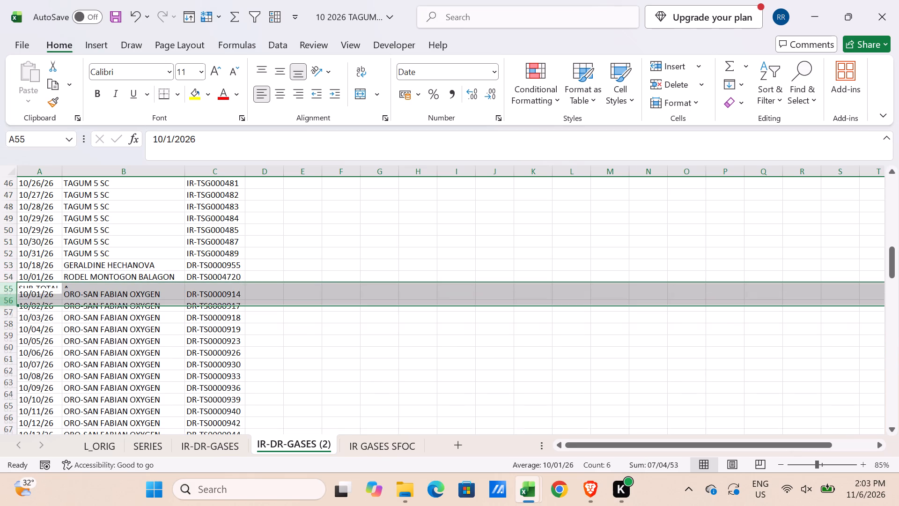
Delete the rows from SUB-TOTAL in row 125 downward, including the outgoing grand total and conversion lines below the last DR entry.
scroll(102, 320, "down", 7)
scroll(102, 320, "up", 1)
scroll(102, 320, "down", 14)
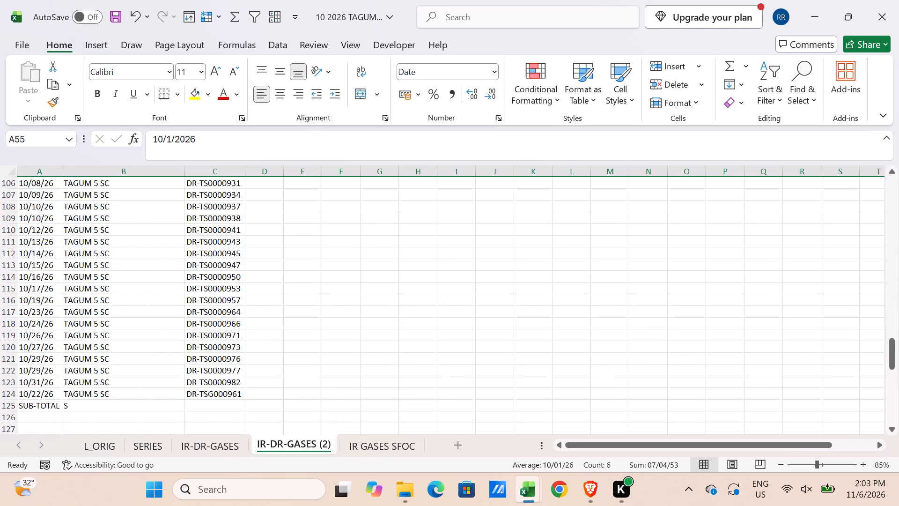
scroll(102, 320, "down", 2)
left_click_drag(15, 335, 14, 335)
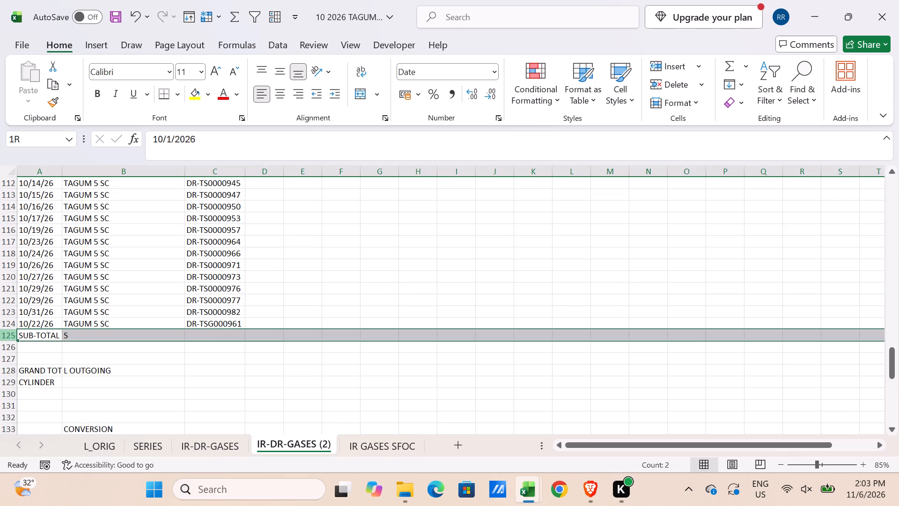
left_click_drag(14, 335, 47, 360)
key("ctrl+minus")
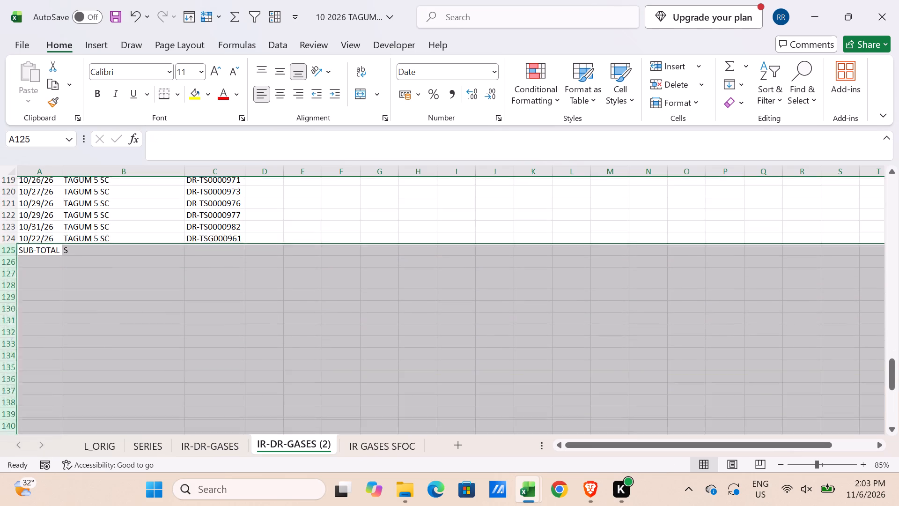
Narrow column B slightly while keeping the particulars readable.
scroll(75, 355, "up", 20)
scroll(75, 355, "up", 1)
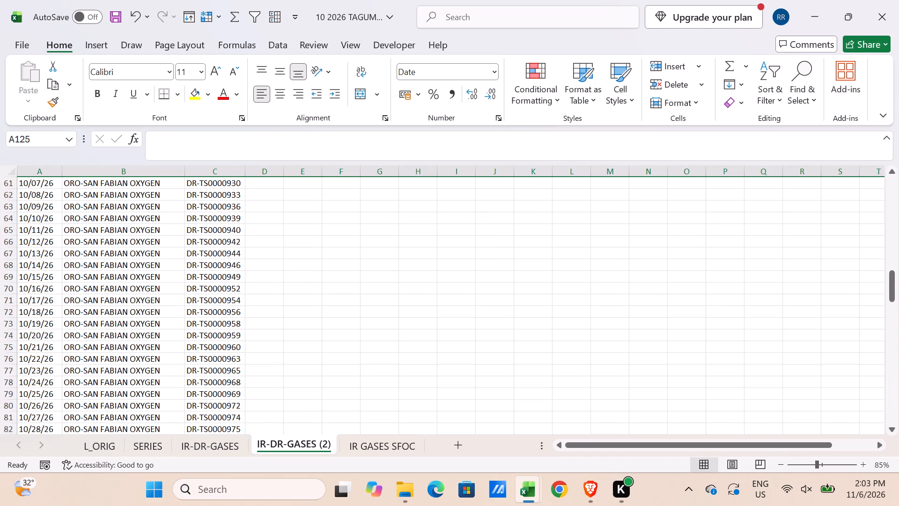
scroll(82, 351, "up", 20)
scroll(82, 351, "up", 5)
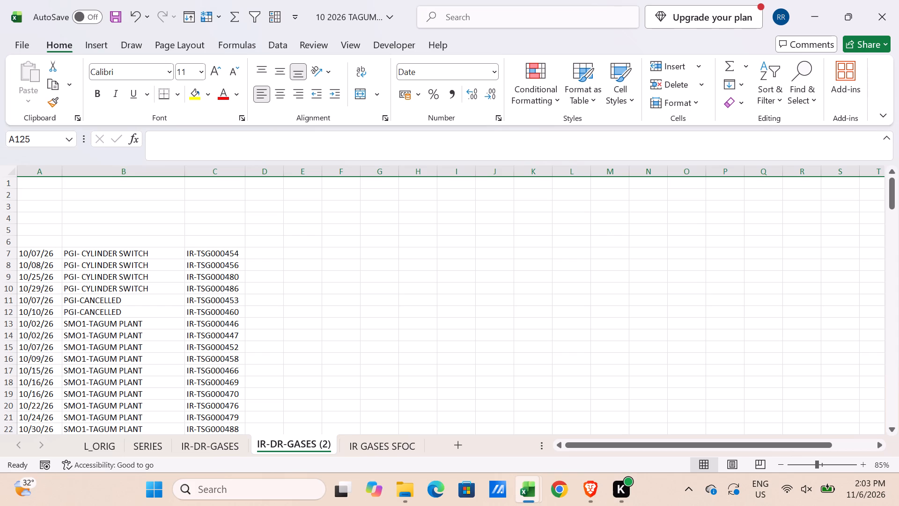
left_click_drag(184, 171, 177, 171)
scroll(171, 248, "down", 5)
scroll(87, 270, "down", 6)
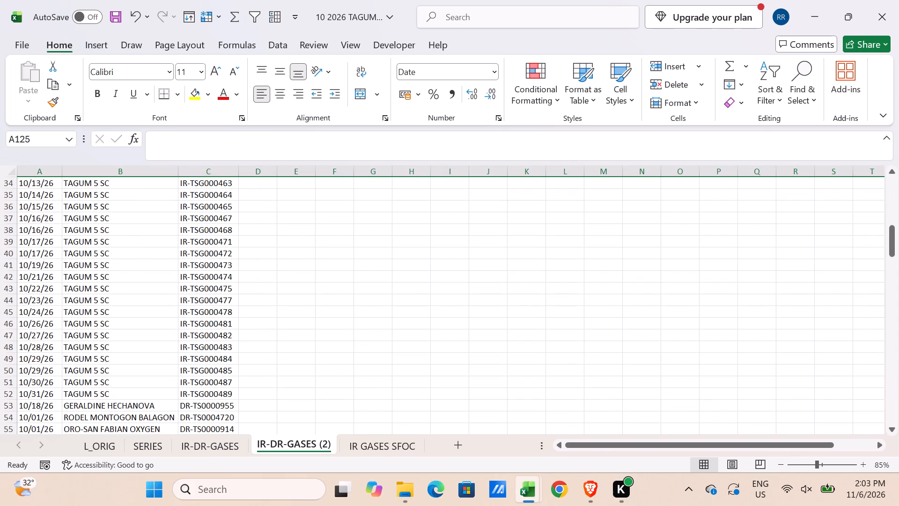
scroll(87, 271, "up", 14)
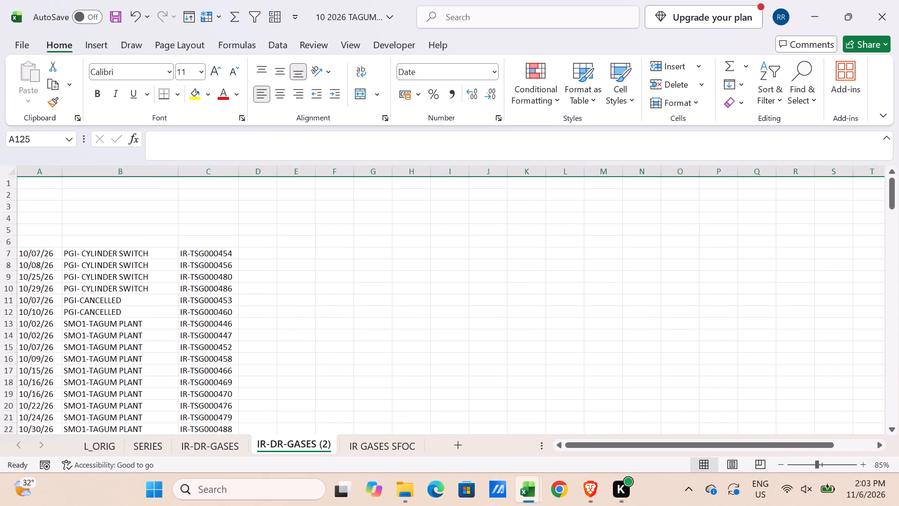
Fill the gases document list A7:C124 with light green.
left_click(43, 250)
scroll(206, 312, "down", 16)
scroll(231, 332, "down", 11)
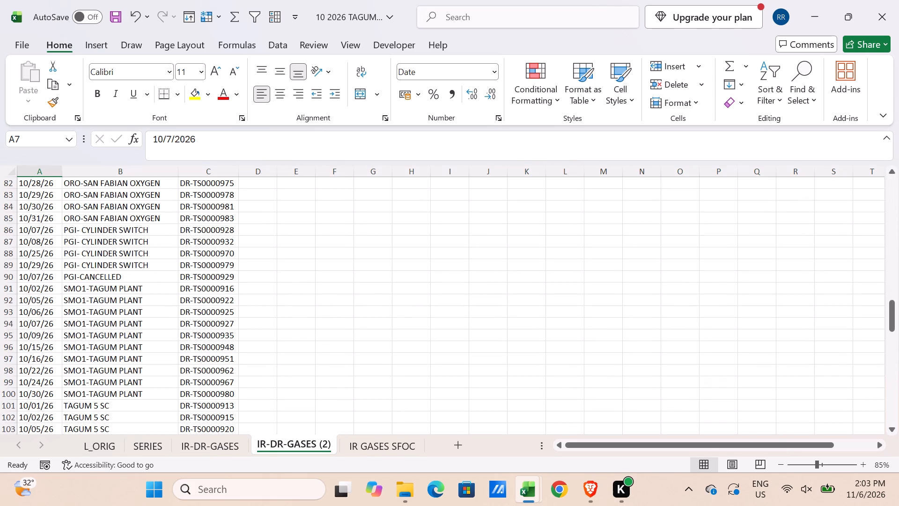
scroll(232, 332, "down", 11)
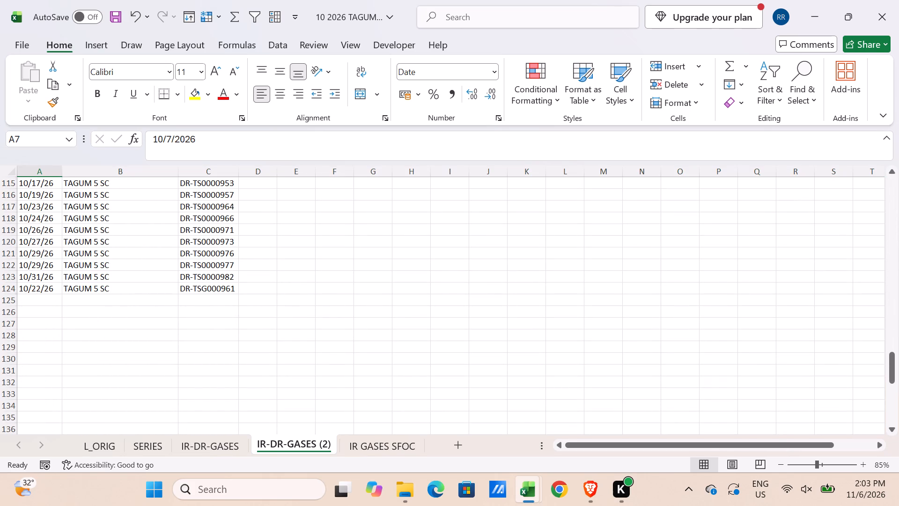
left_click(221, 286, "shift")
left_click(209, 95)
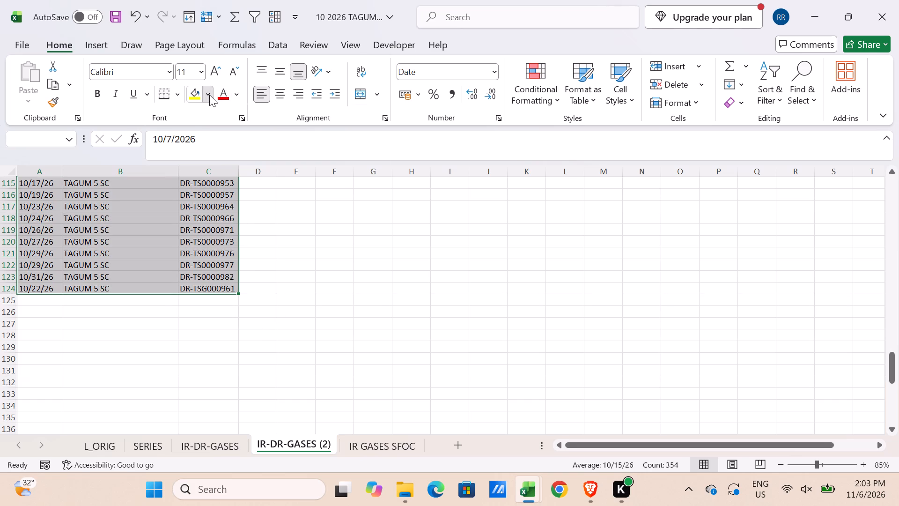
left_click(377, 190)
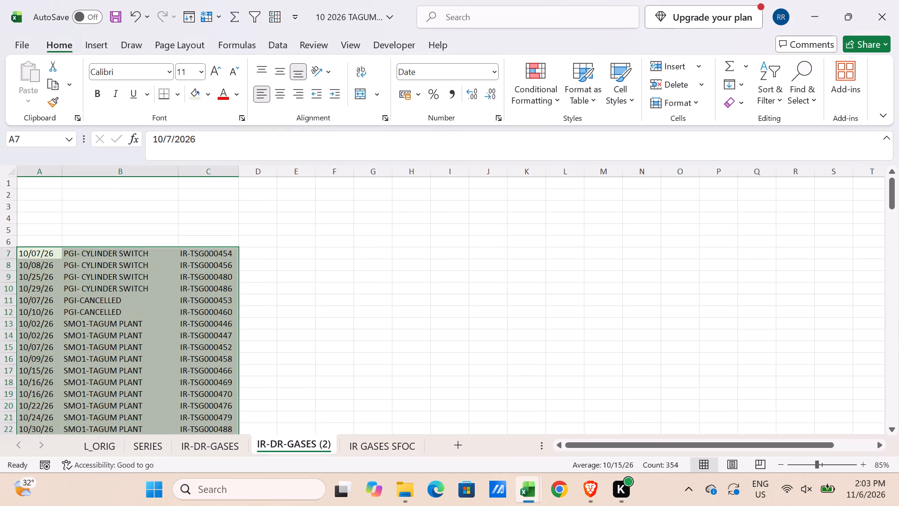
Copy the green gases list into the SERIES sheet starting at A112, directly below the LPG entries.
key("ctrl+c")
left_click(145, 445)
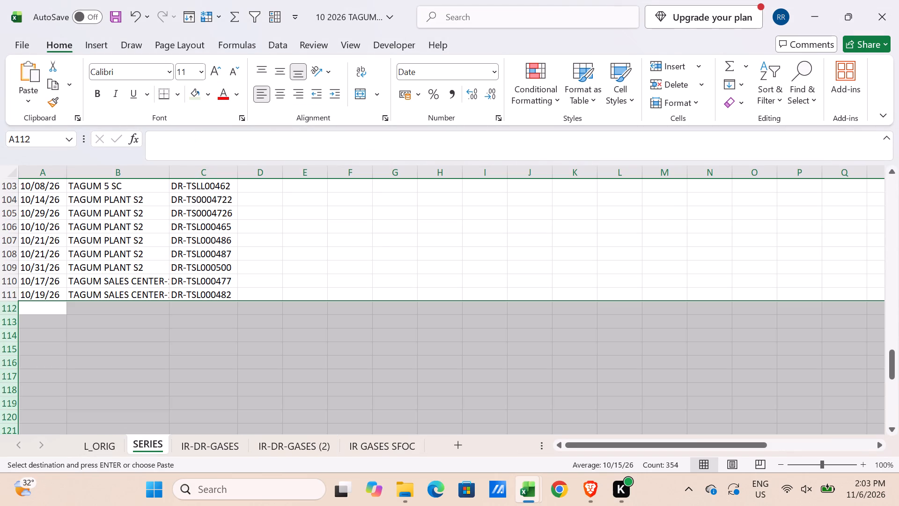
left_click(33, 305)
key("ctrl+v")
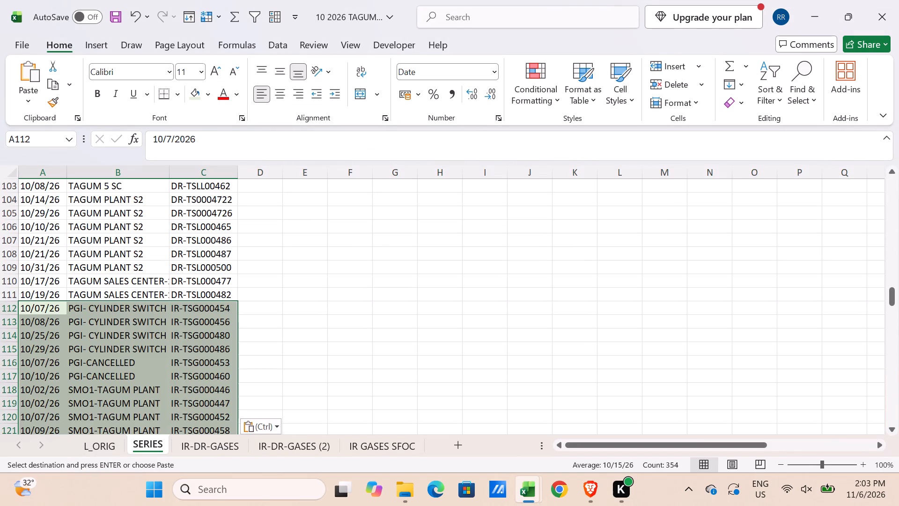
Delete the temporary IR-DR-GASES (2) sheet.
left_click(297, 448)
right_click(297, 448)
left_click(349, 266)
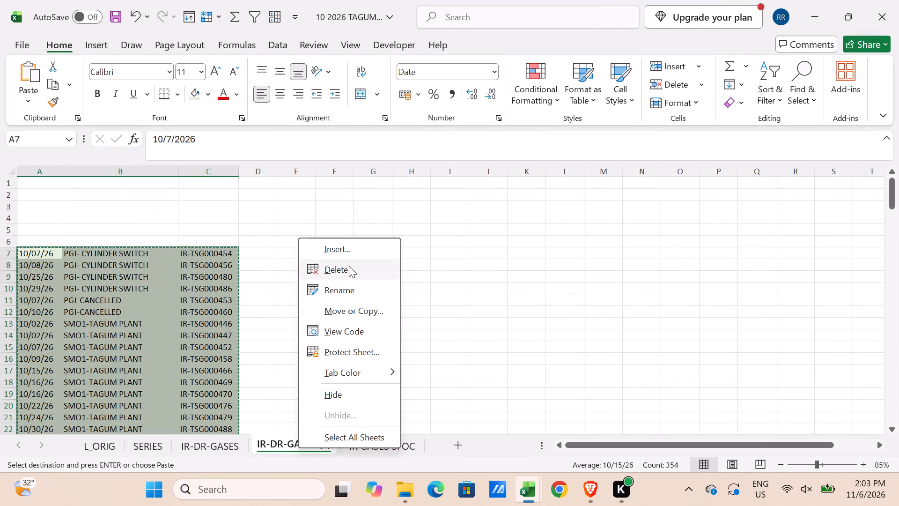
left_click(473, 271)
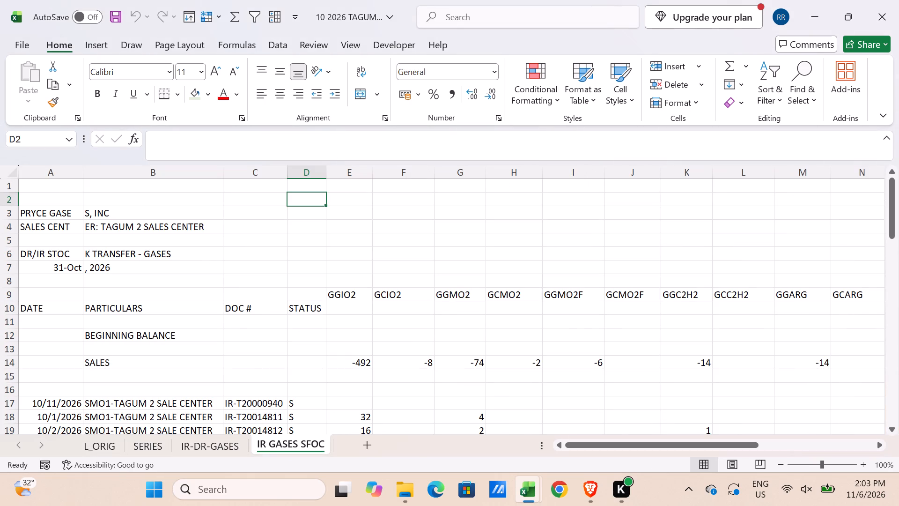
Enter =RIGHT(C11,6) in D11 of the SERIES sheet to extract the document number's last six characters.
left_click(158, 448)
scroll(262, 346, "up", 8)
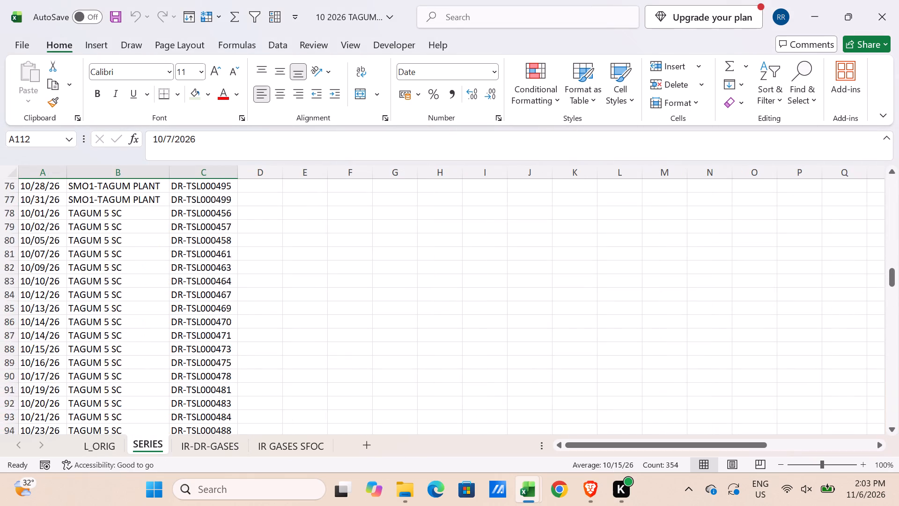
scroll(262, 346, "up", 20)
scroll(262, 346, "up", 10)
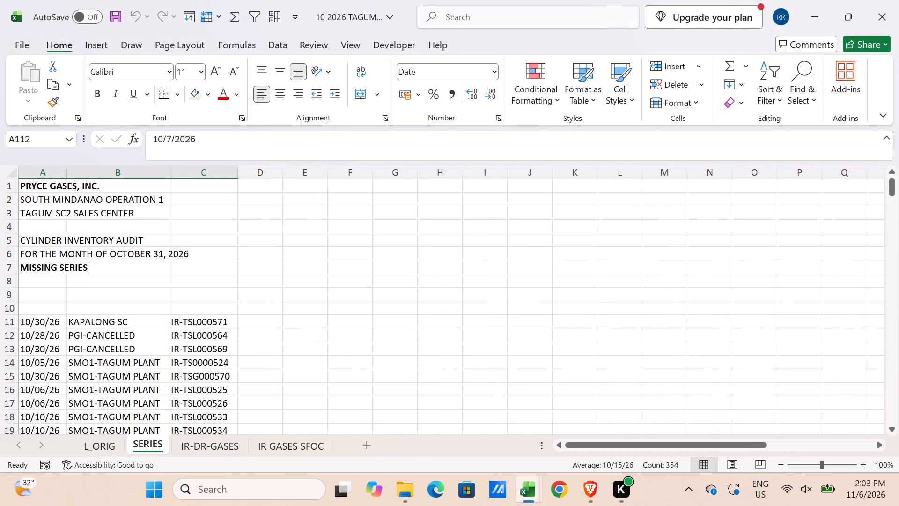
left_click(262, 319)
type("=RIGH")
key("t")
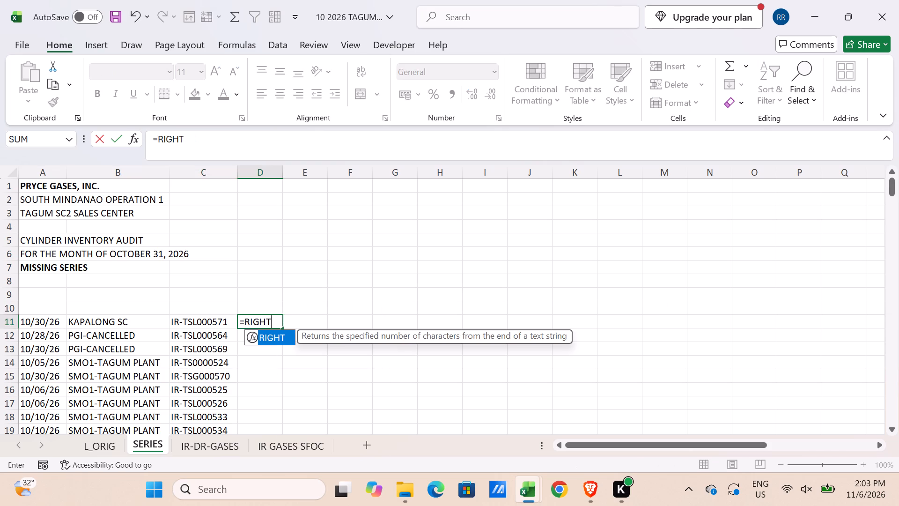
type("(C")
type("11,6")
key("Return")
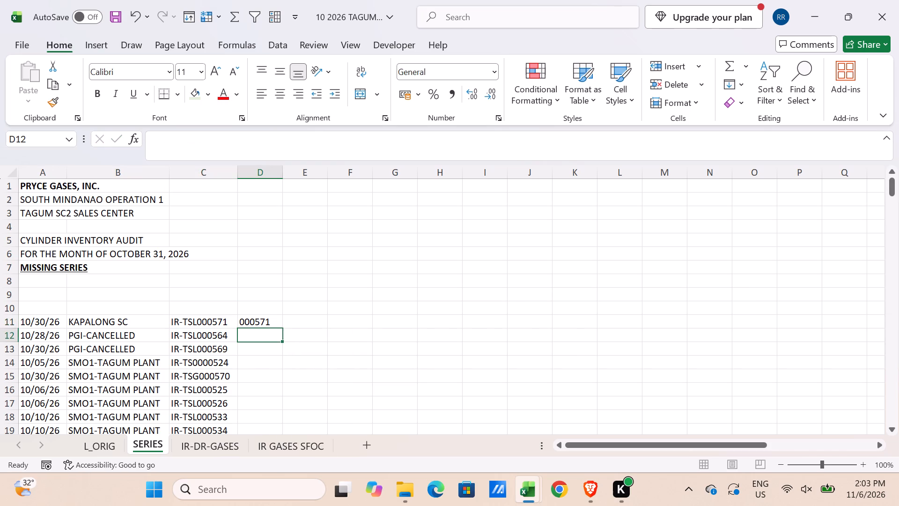
Fill the D11 formula down column D to row 229, the last entry in the combined list.
left_click(262, 319)
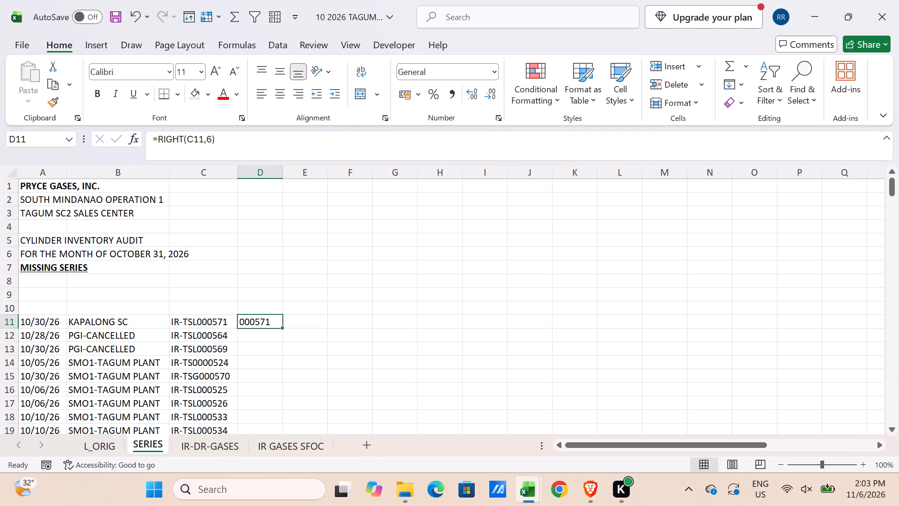
left_click(280, 324)
left_click_drag(280, 327, 265, 501)
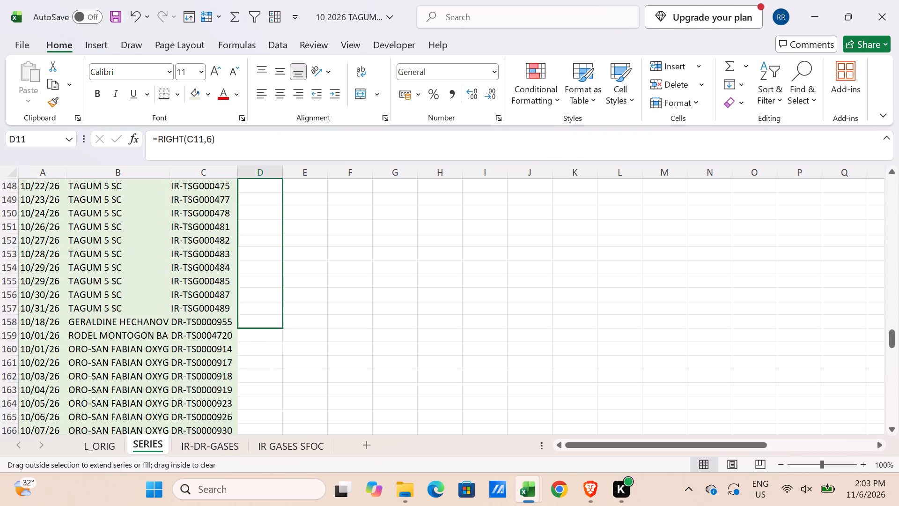
left_click_drag(265, 501, 258, 425)
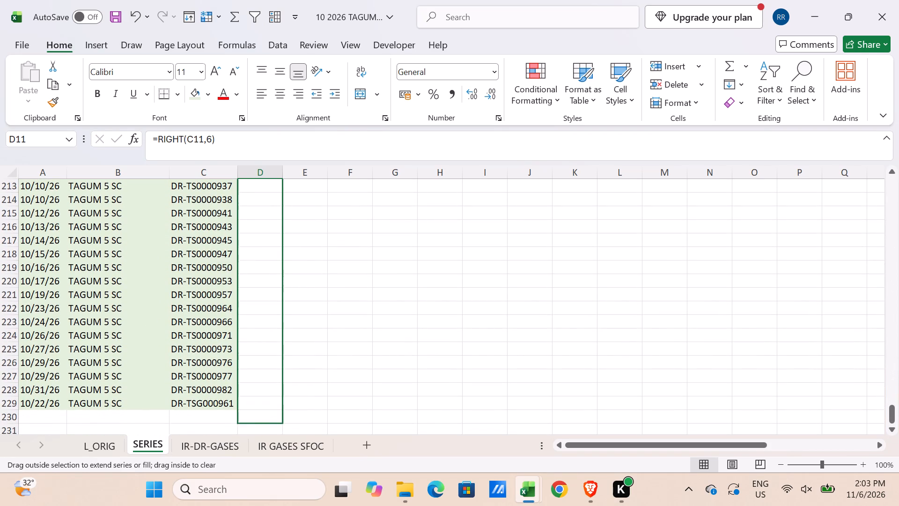
left_click_drag(258, 425, 261, 414)
scroll(264, 414, "up", 20)
scroll(264, 414, "up", 1)
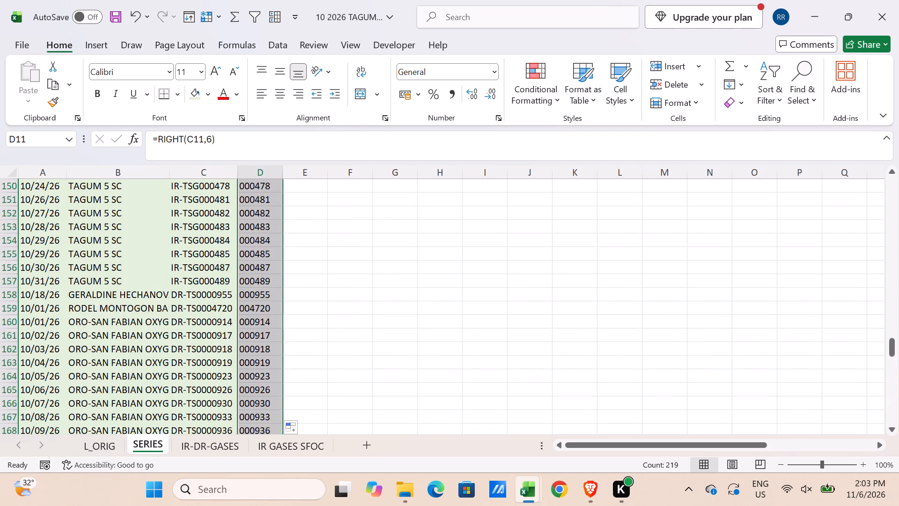
scroll(264, 414, "up", 18)
scroll(264, 414, "up", 13)
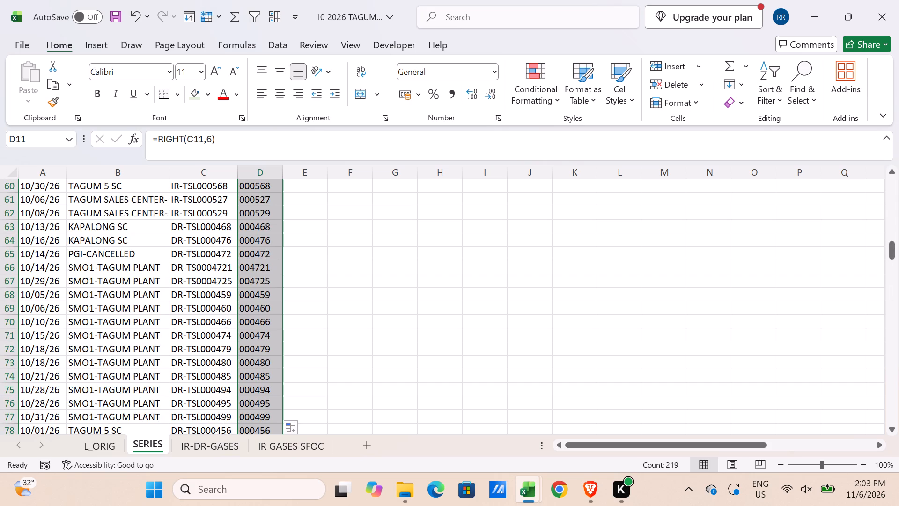
Sort the combined list rows 11 to 229 in ascending order by the extracted six-character numbers in column D.
scroll(264, 414, "up", 20)
scroll(264, 414, "up", 1)
scroll(264, 414, "down", 8)
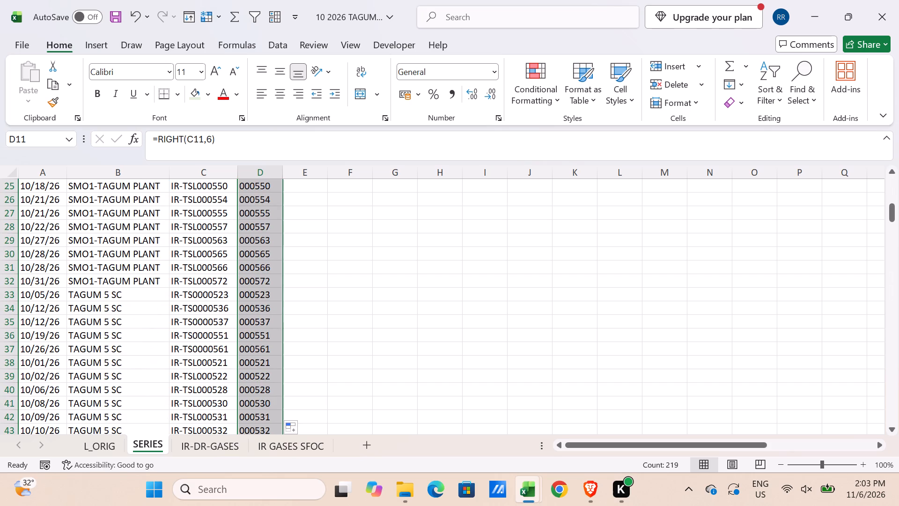
key("shift+space")
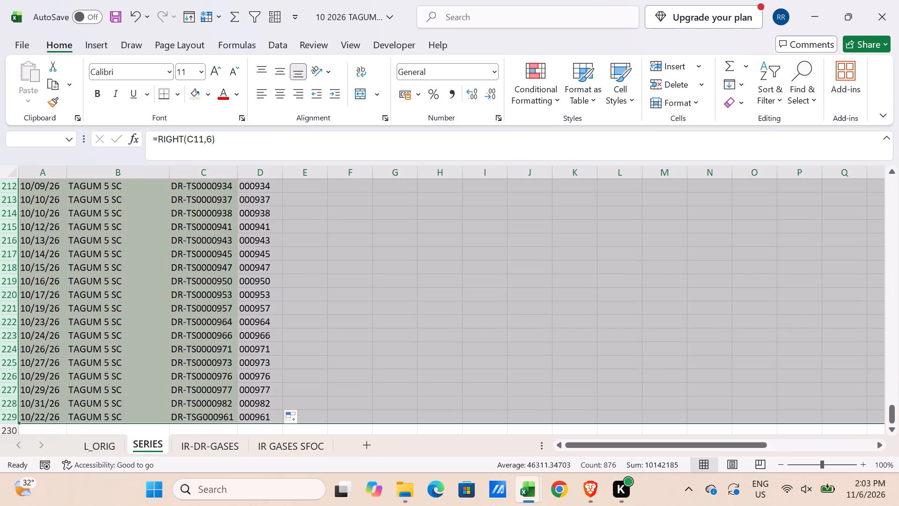
key("alt+a")
type("SA")
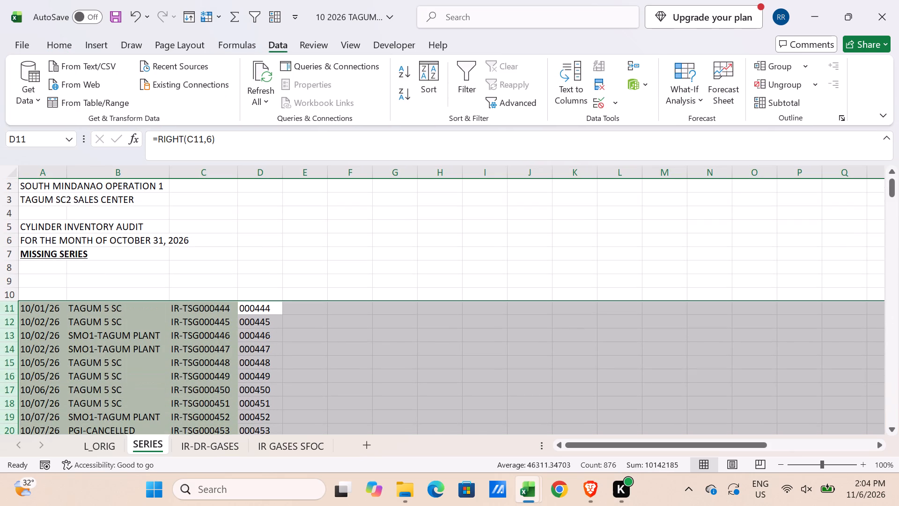
left_click(274, 308)
left_click(298, 308)
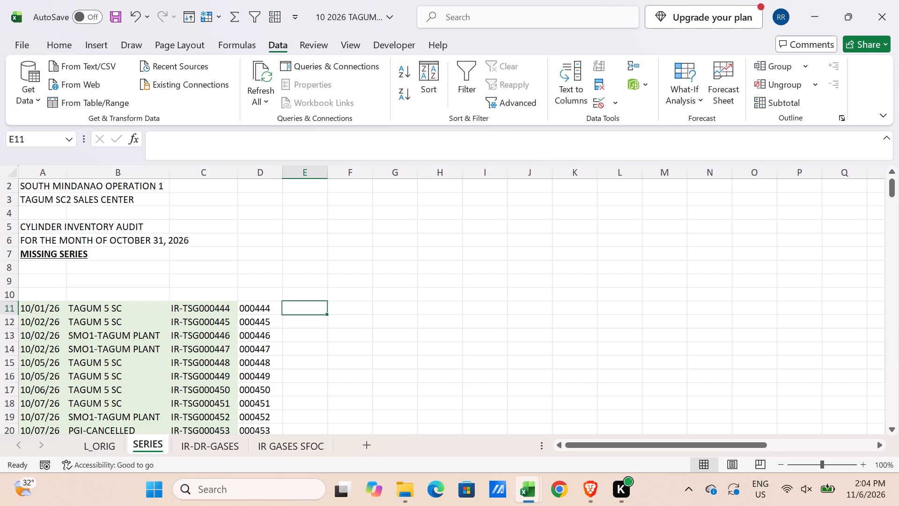
Delete the blank row 10 directly above the combined list.
left_click(10, 293)
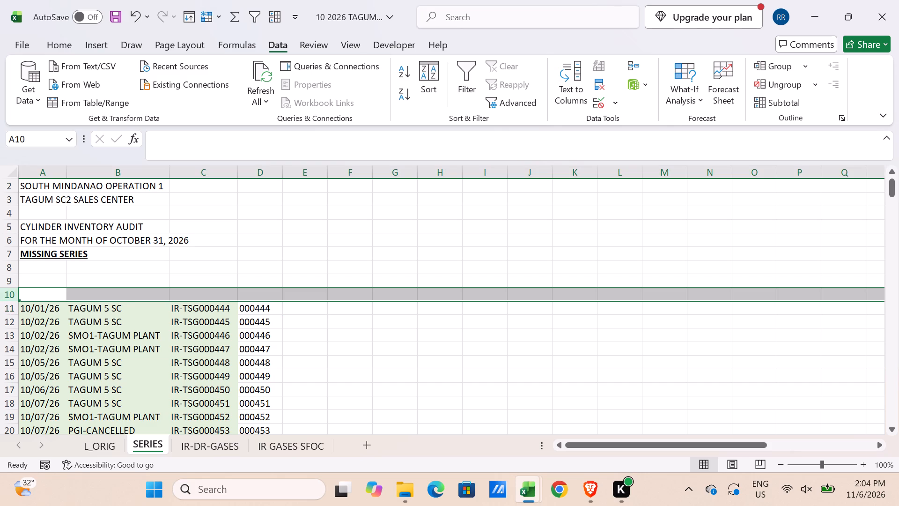
key("ctrl+minus")
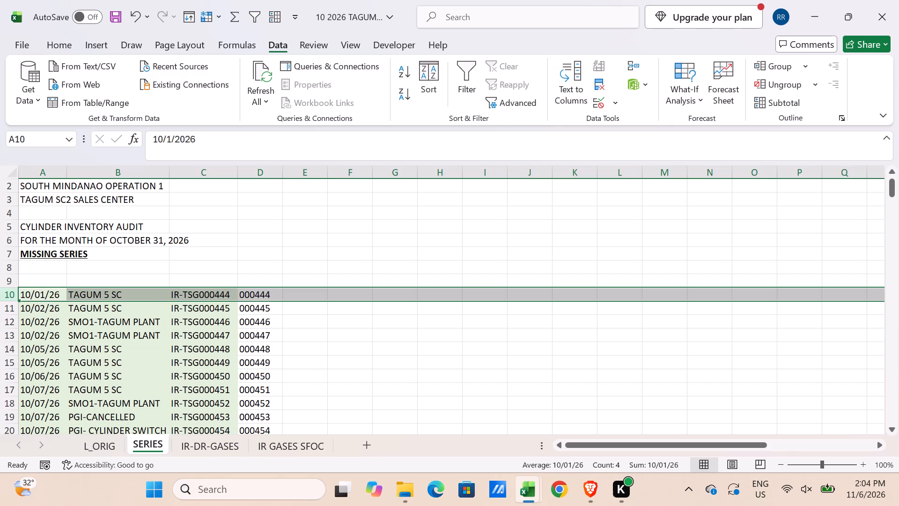
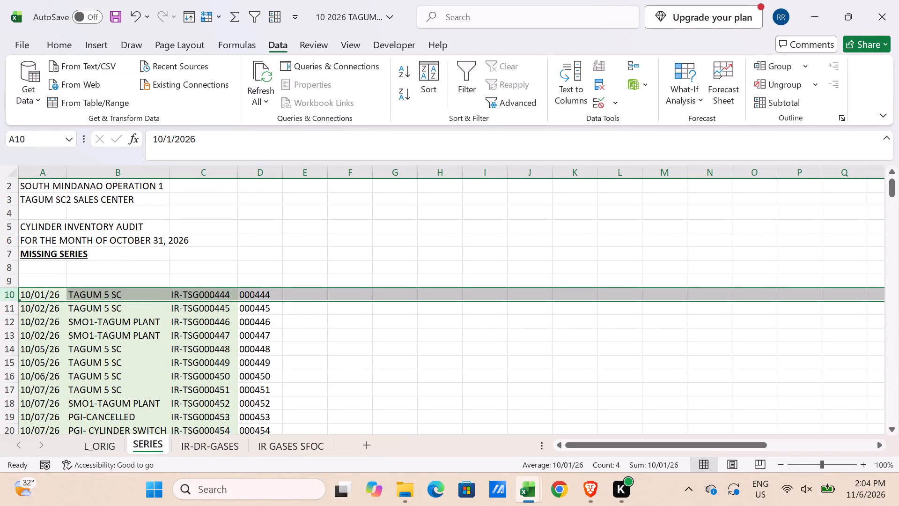
Insert a blank row 17 above the IR-TSG000451 entry and set the new row to no fill.
left_click(249, 392)
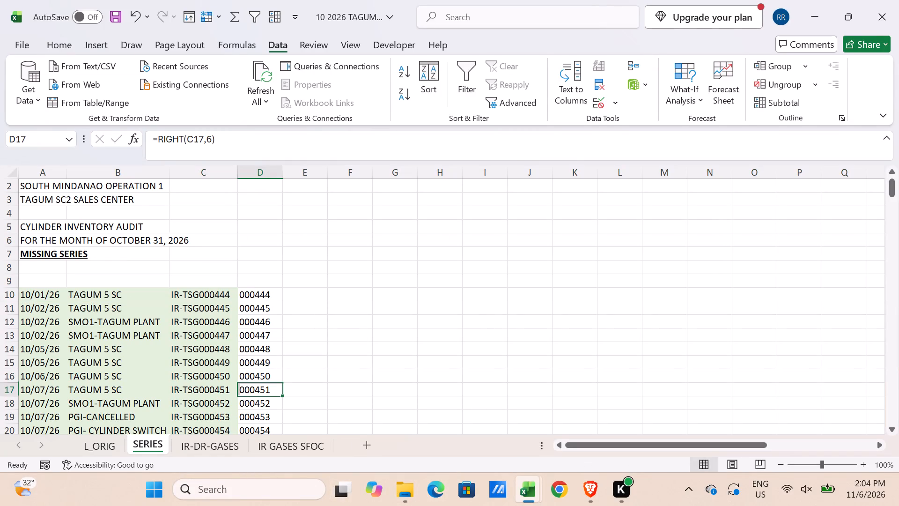
left_click(15, 391)
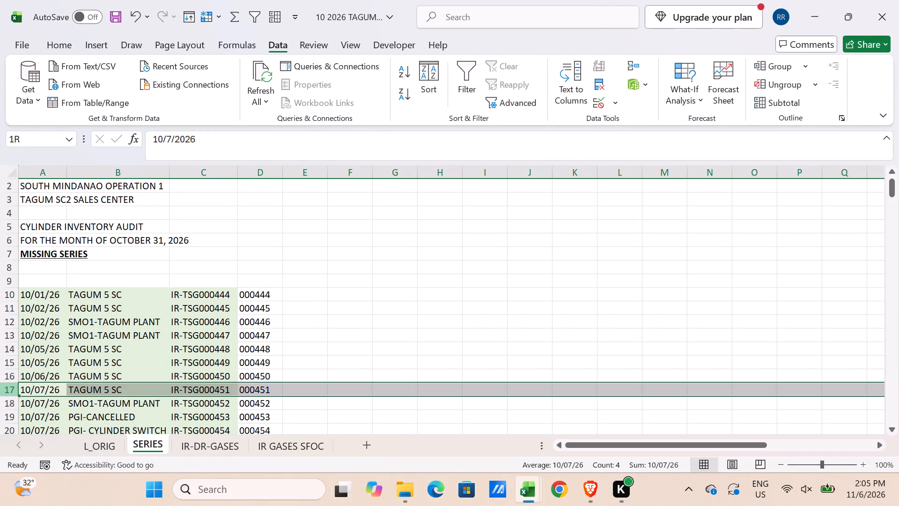
key("ctrl+shift+equal")
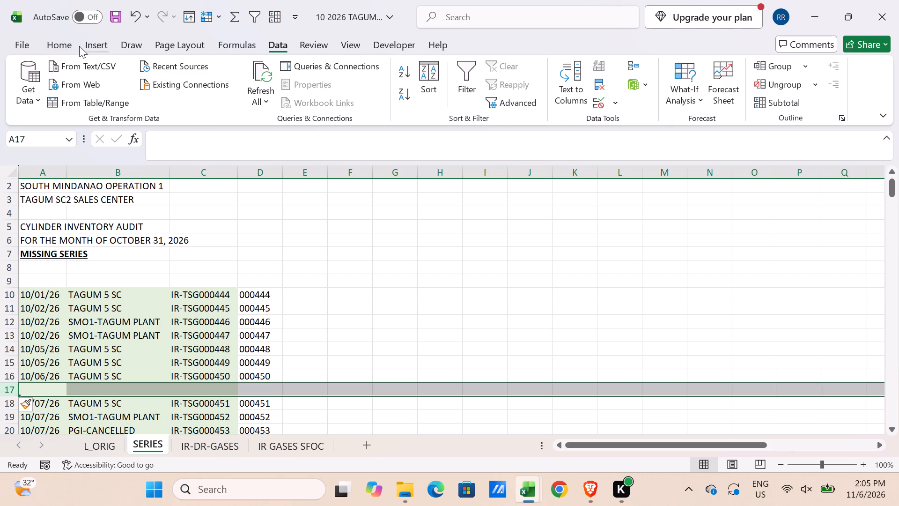
left_click_drag(63, 41, 74, 47)
left_click(207, 97)
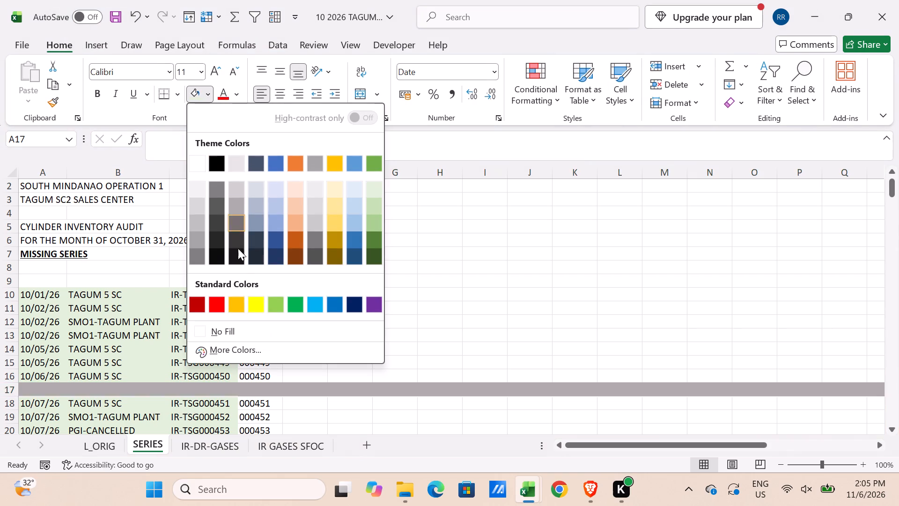
left_click(247, 330)
Examine the extracted numbers in column D from 000451 to 000500 for breaks in the IR-TSG and DR-TSL series.
scroll(177, 319, "down", 3)
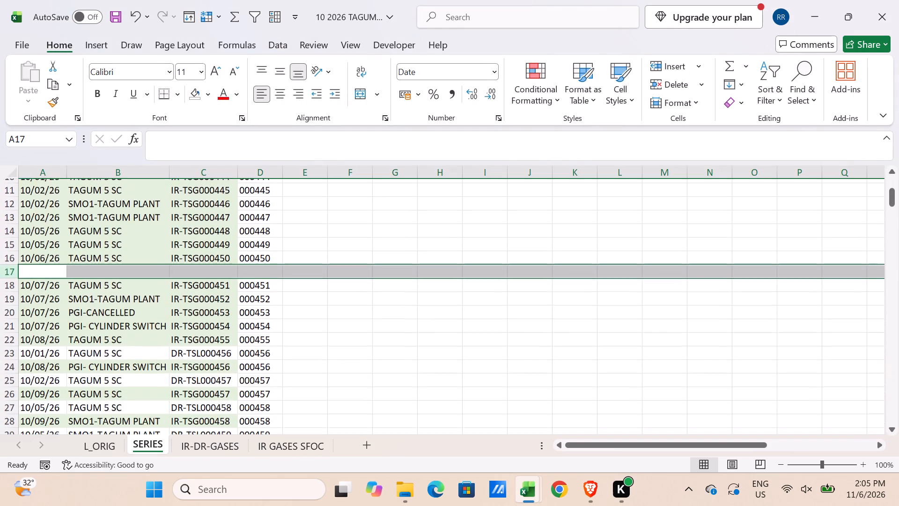
scroll(180, 321, "down", 1)
scroll(217, 342, "down", 3)
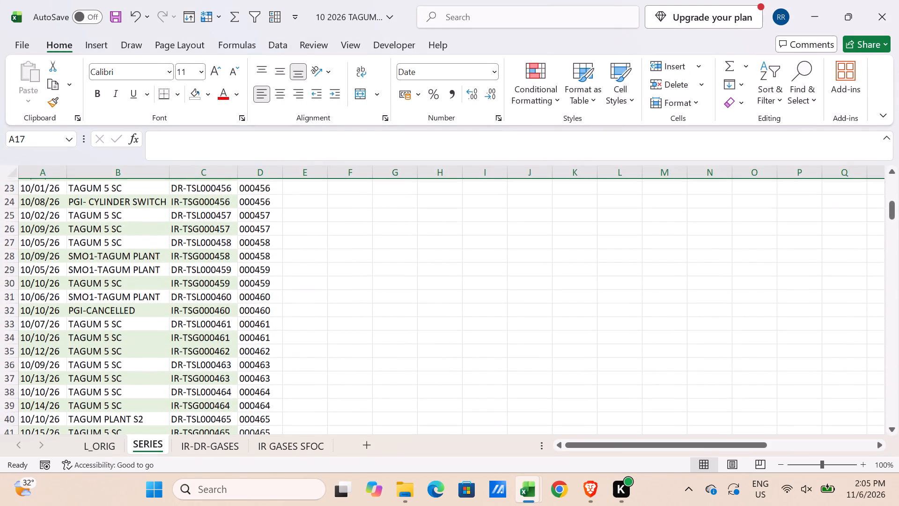
scroll(228, 347, "down", 1)
left_click(265, 331)
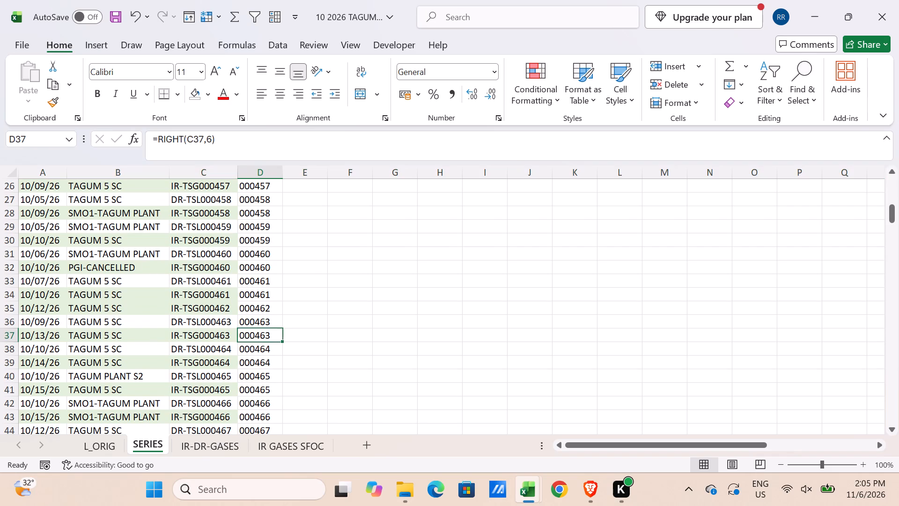
left_click(265, 362)
left_click(265, 376)
scroll(260, 375, "down", 3)
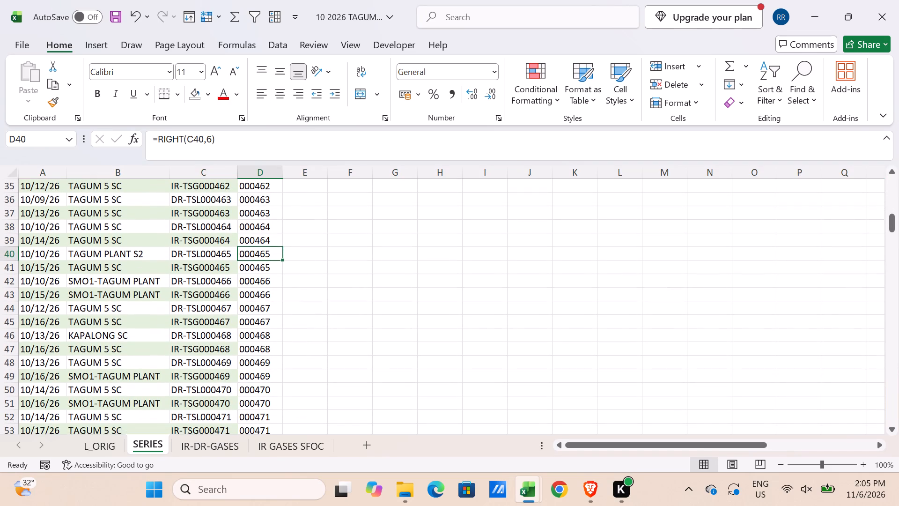
left_click(248, 302)
left_click(256, 344)
left_click(255, 366)
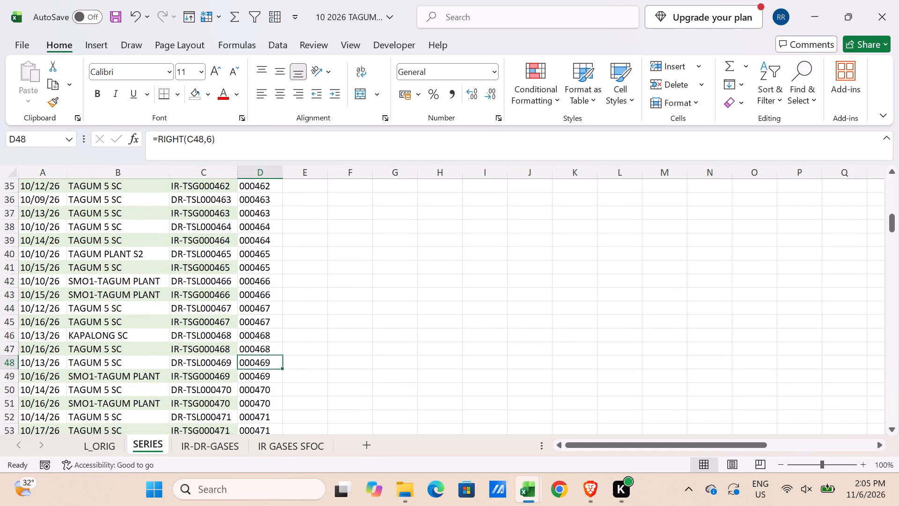
left_click(258, 388)
scroll(257, 372, "down", 3)
left_click(248, 305)
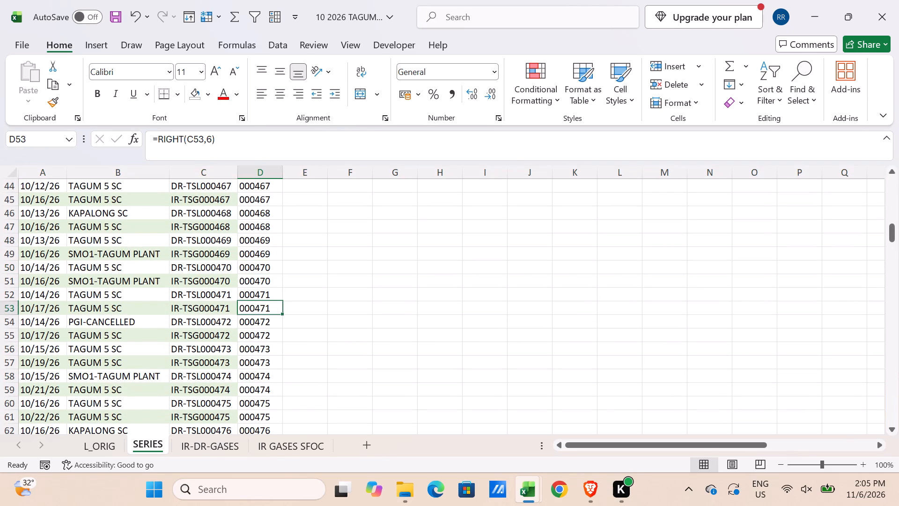
left_click(260, 329)
left_click(265, 356)
left_click(258, 385)
scroll(233, 358, "down", 2)
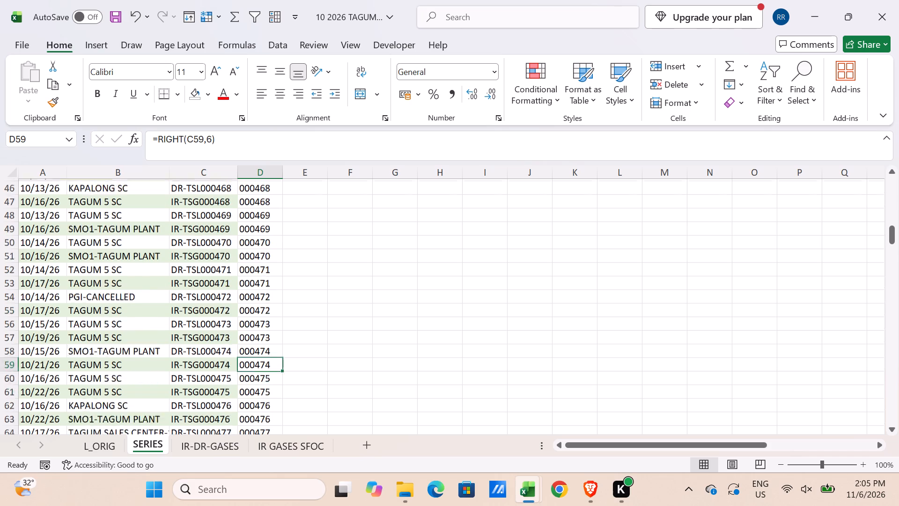
scroll(227, 353, "down", 1)
left_click(257, 290)
left_click(265, 316)
left_click(261, 340)
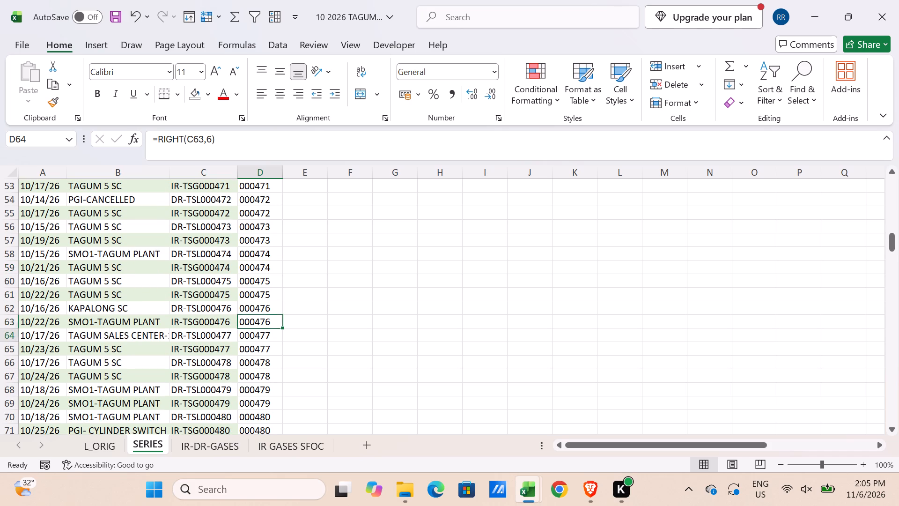
left_click(258, 368)
scroll(248, 366, "down", 2)
left_click(252, 322)
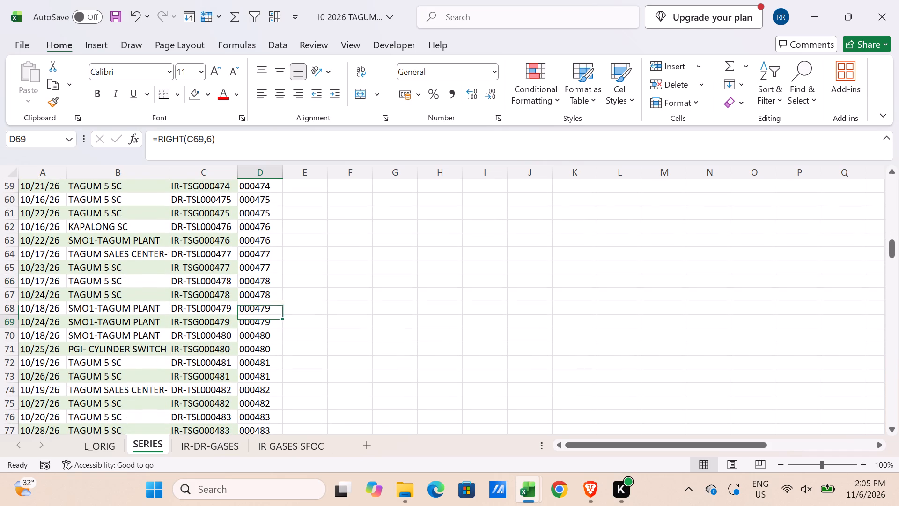
left_click(257, 342)
left_click(256, 367)
scroll(204, 353, "down", 3)
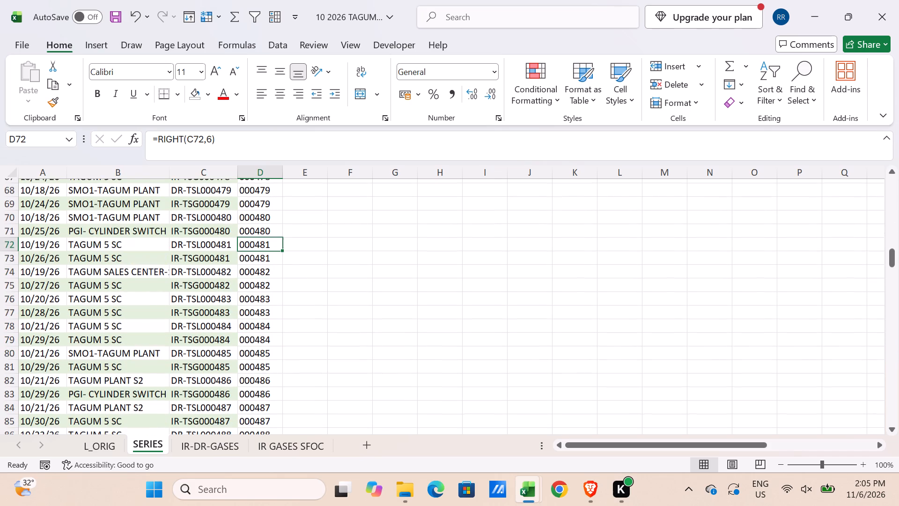
left_click(253, 273)
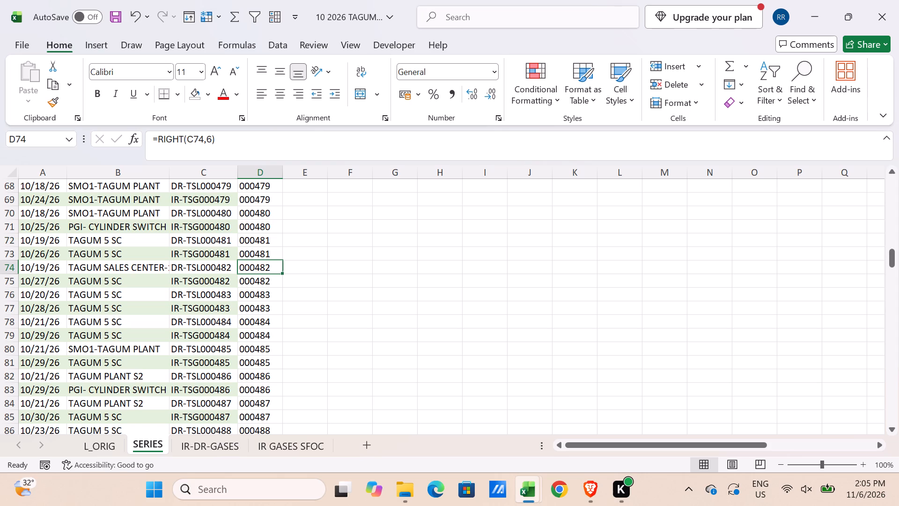
left_click(257, 305)
left_click(254, 330)
left_click(254, 356)
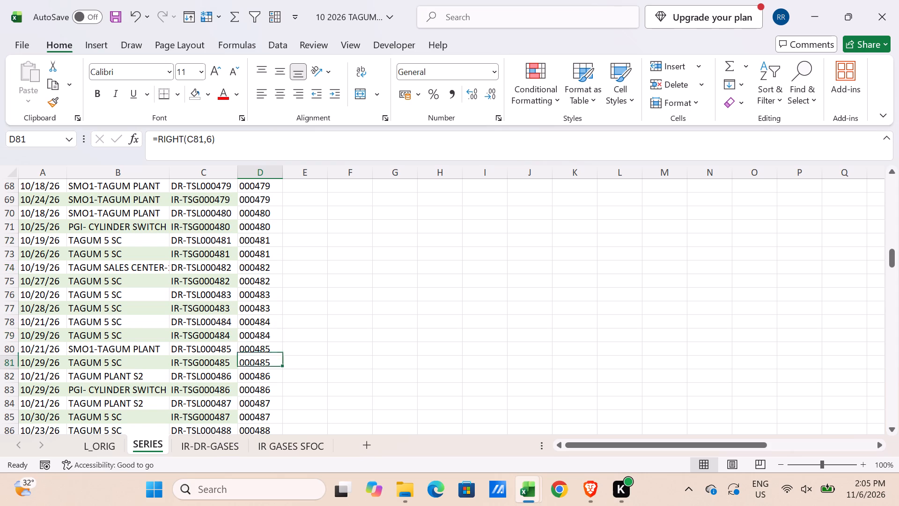
scroll(232, 346, "down", 3)
left_click(253, 265)
left_click(257, 285)
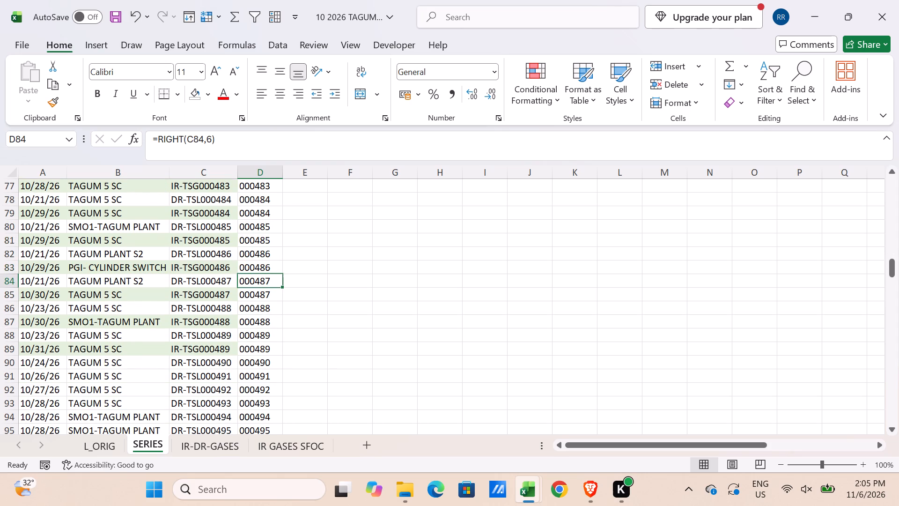
left_click(256, 319)
left_click(253, 341)
left_click(254, 360)
scroll(234, 357, "down", 2)
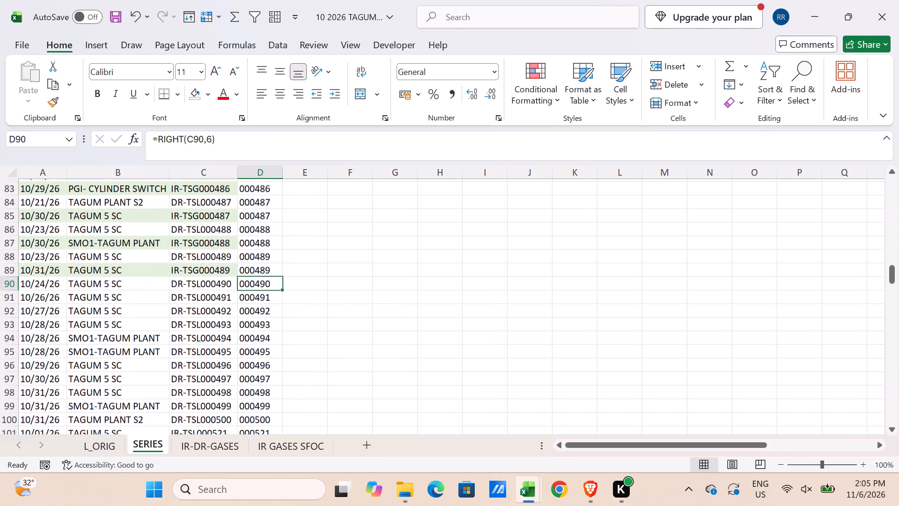
left_click(254, 361)
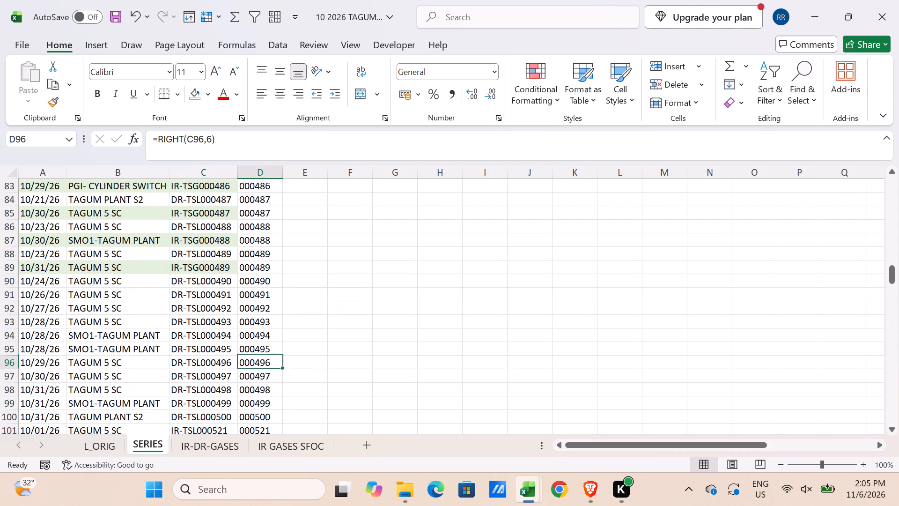
scroll(252, 361, "down", 2)
Insert two blank rows above the IR-TSL000521 entry in row 101 to separate it from the DR-TSL series.
left_click(255, 346)
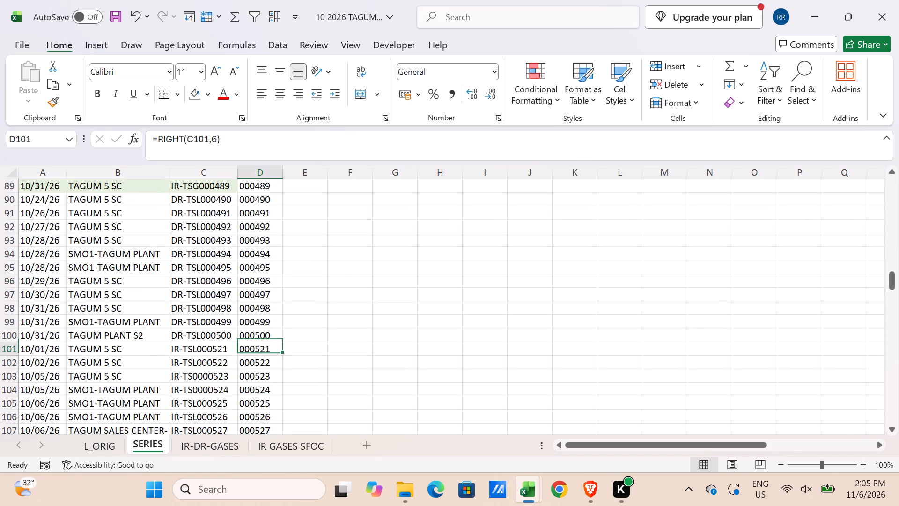
left_click(0, 348)
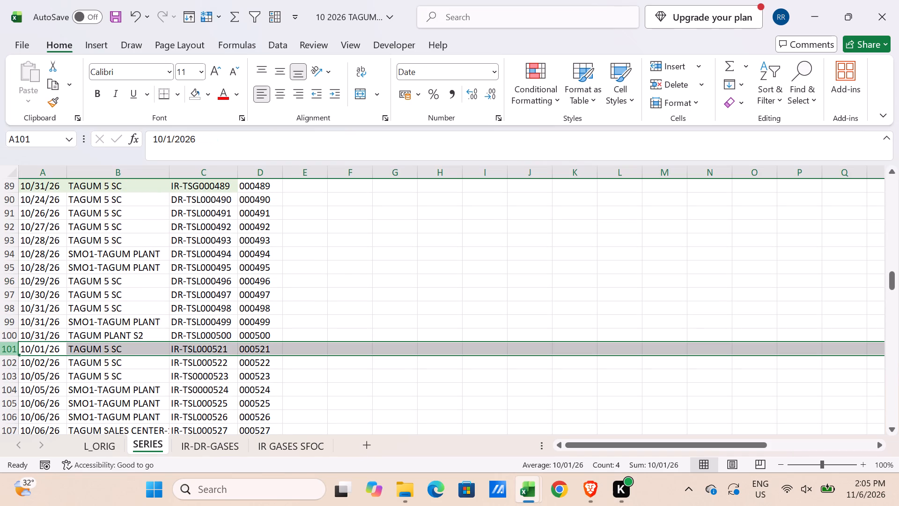
key("ctrl+shift+equal")
key("ctrl+shift+equal")
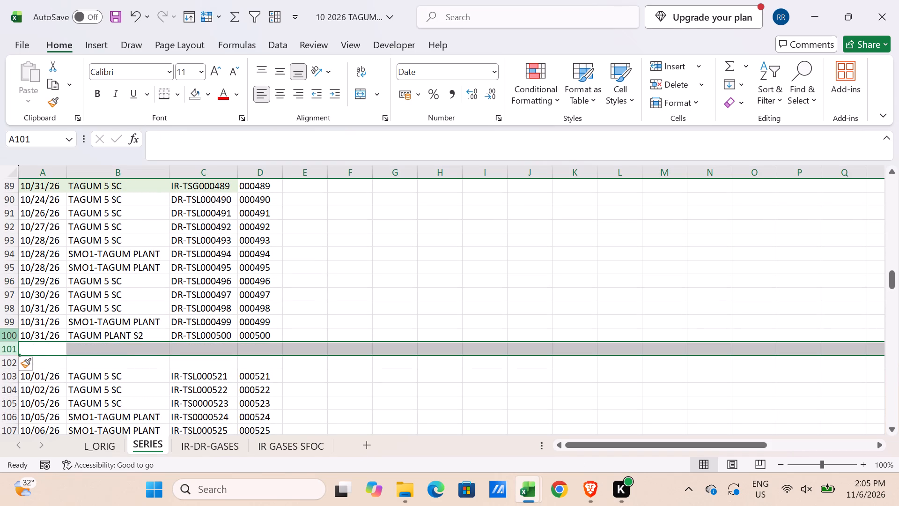
Fill the D100 number-extraction formula down to D104, across the two blank separator rows.
left_click(254, 331)
left_click_drag(283, 342, 284, 350)
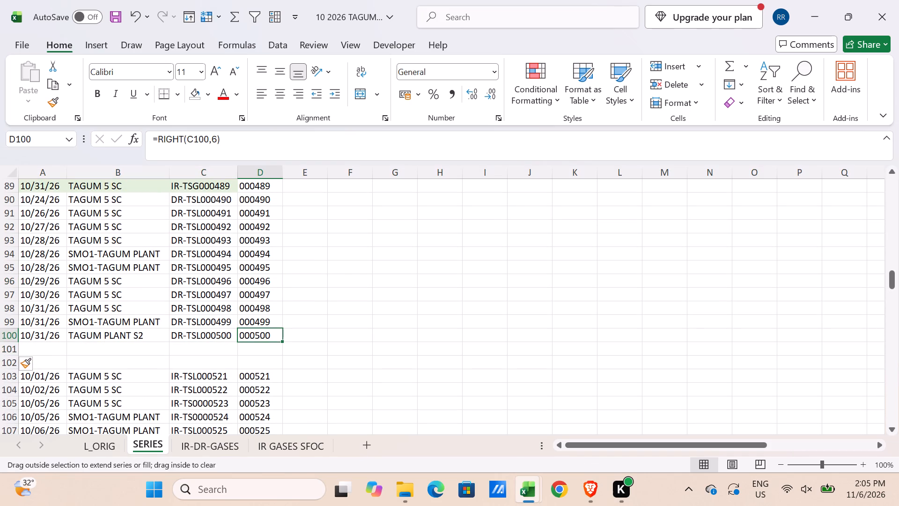
left_click_drag(284, 350, 280, 390)
Check the IR series down to 000550 and insert a blank row above the IR-TS0000551 entry in row 133.
scroll(241, 381, "down", 3)
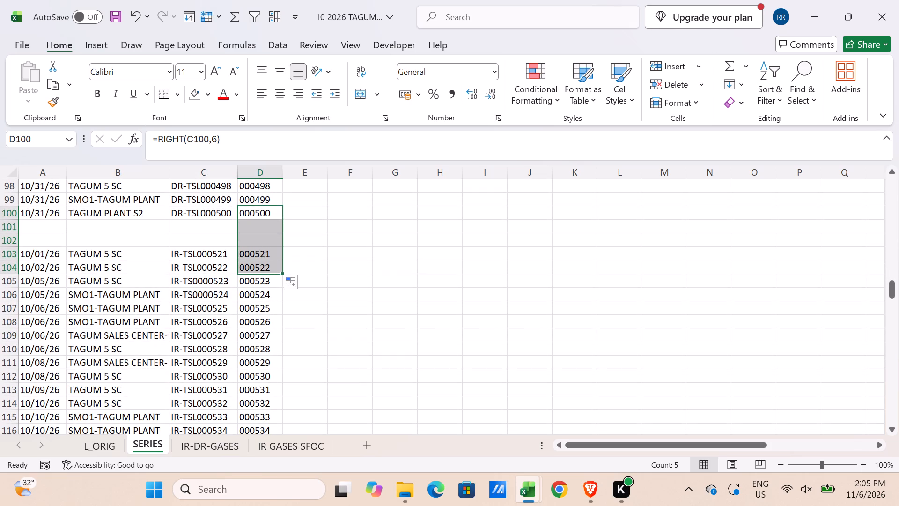
left_click(252, 379)
scroll(251, 379, "down", 2)
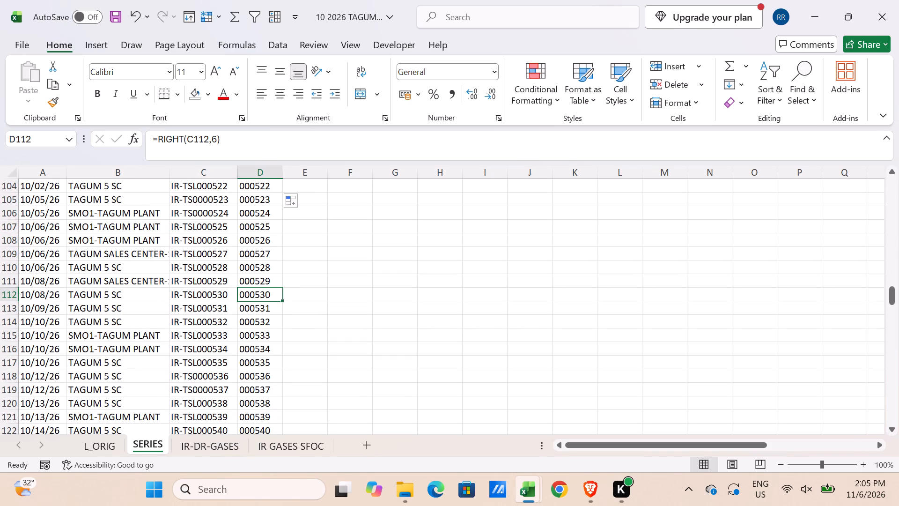
left_click(253, 381)
scroll(252, 376, "down", 4)
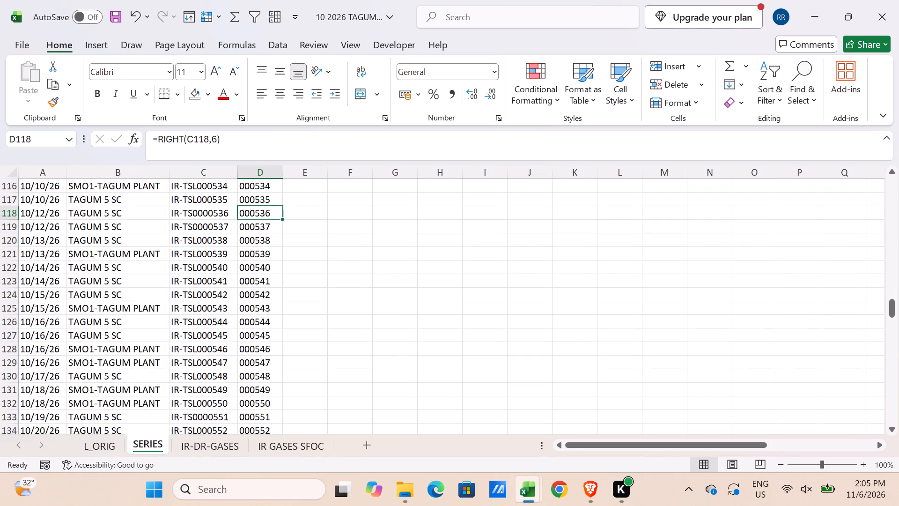
left_click(253, 366)
scroll(252, 366, "down", 2)
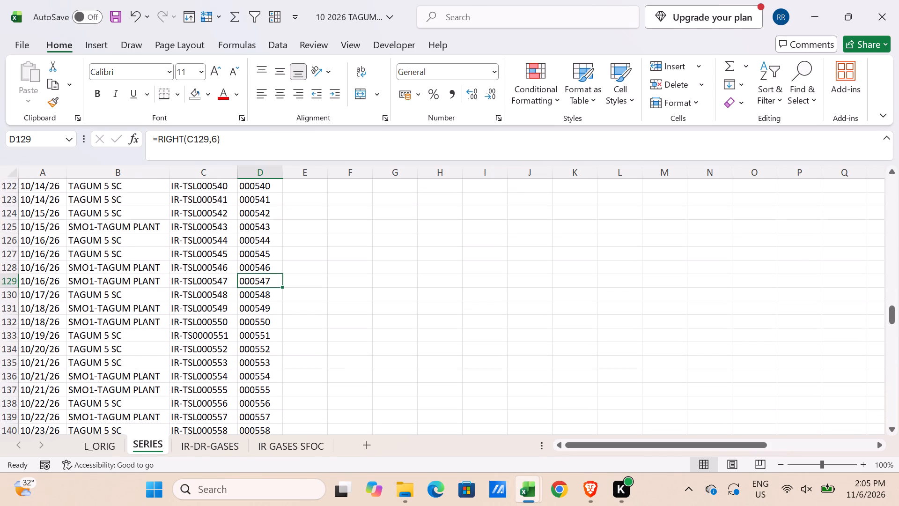
left_click(2, 331)
left_click(4, 335)
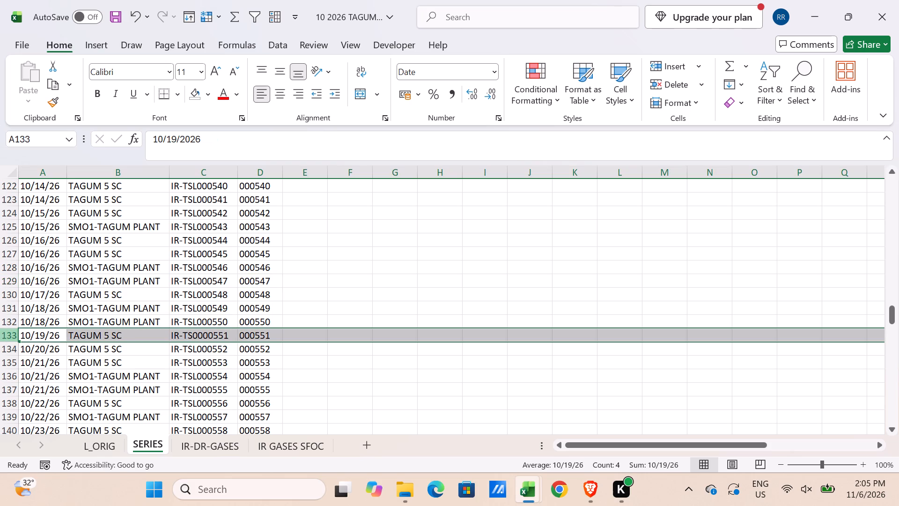
key("ctrl+shift+equal")
Check the rest of the IR series and insert two blank rows above the DR-TS0000913 entry in row 156.
scroll(201, 257, "down", 1)
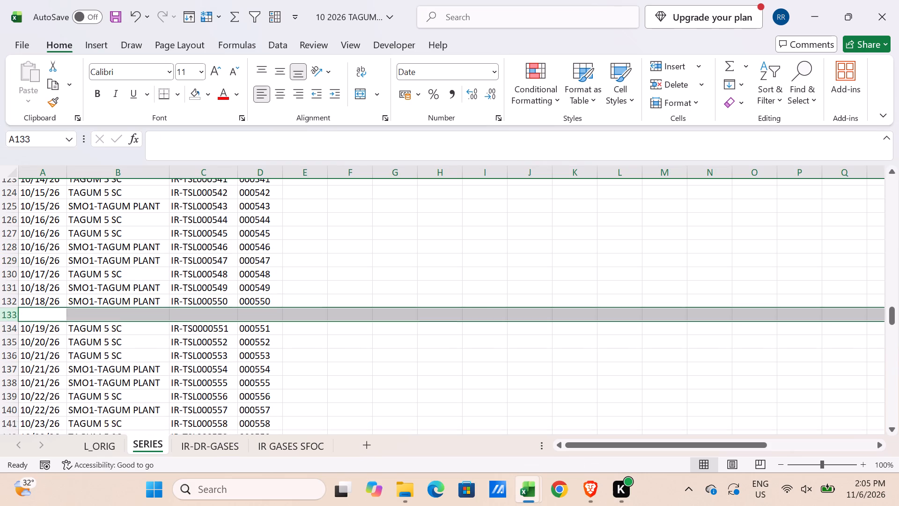
scroll(201, 257, "down", 3)
scroll(221, 228, "up", 1)
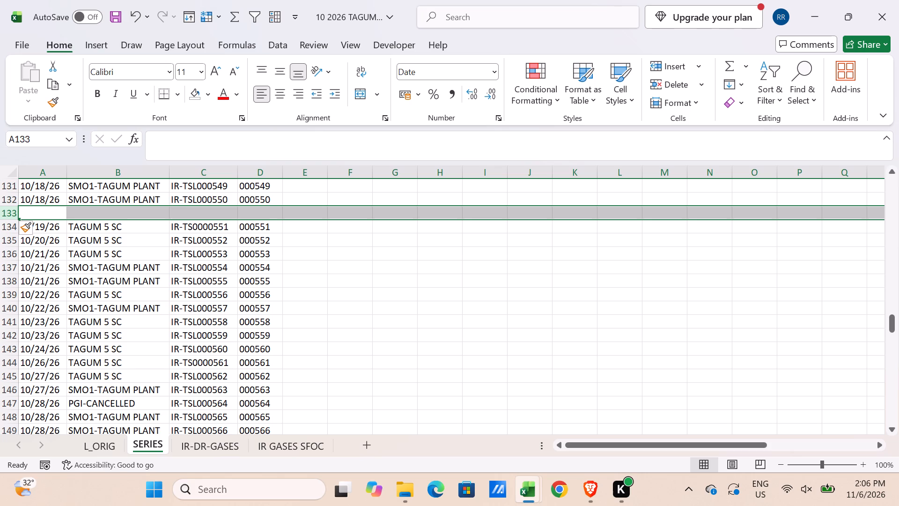
left_click(257, 348)
scroll(257, 348, "down", 2)
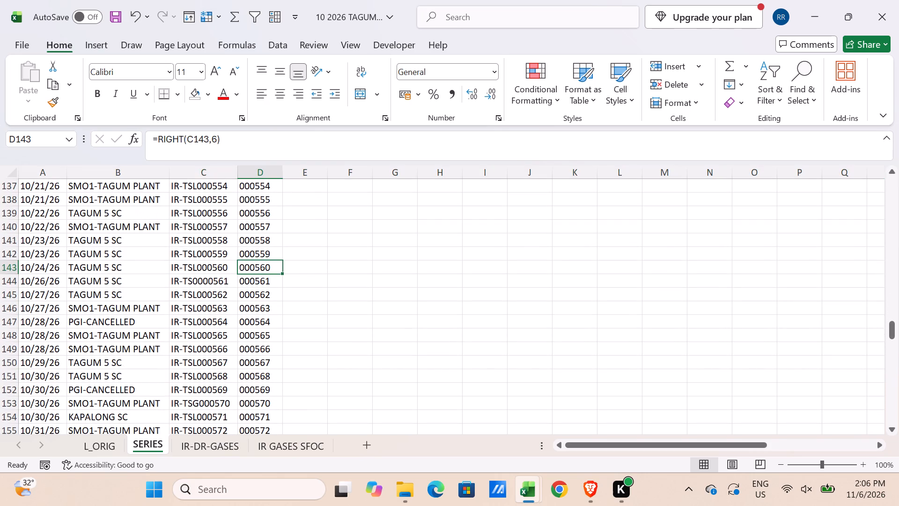
left_click(250, 383)
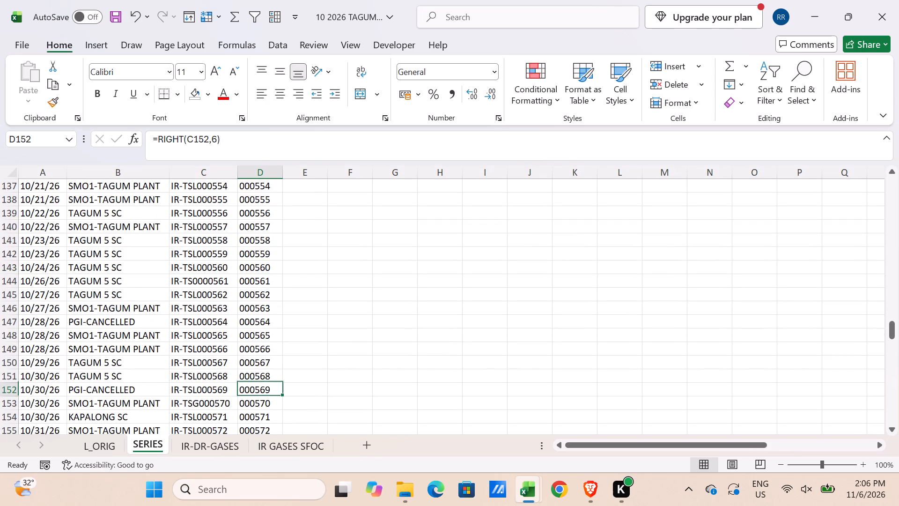
scroll(240, 346, "down", 2)
scroll(237, 300, "down", 2)
left_click(251, 286)
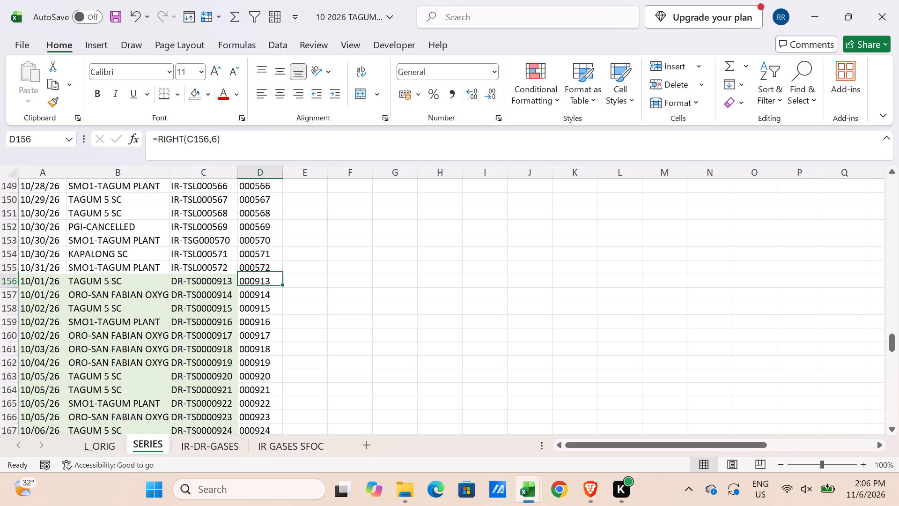
left_click(1, 282)
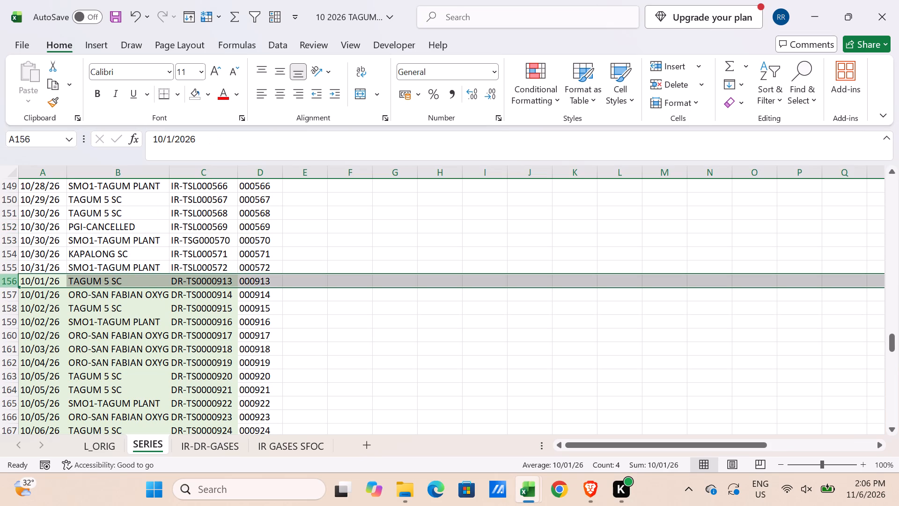
key("ctrl+shift+equal")
key("ctrl+shift+equal")
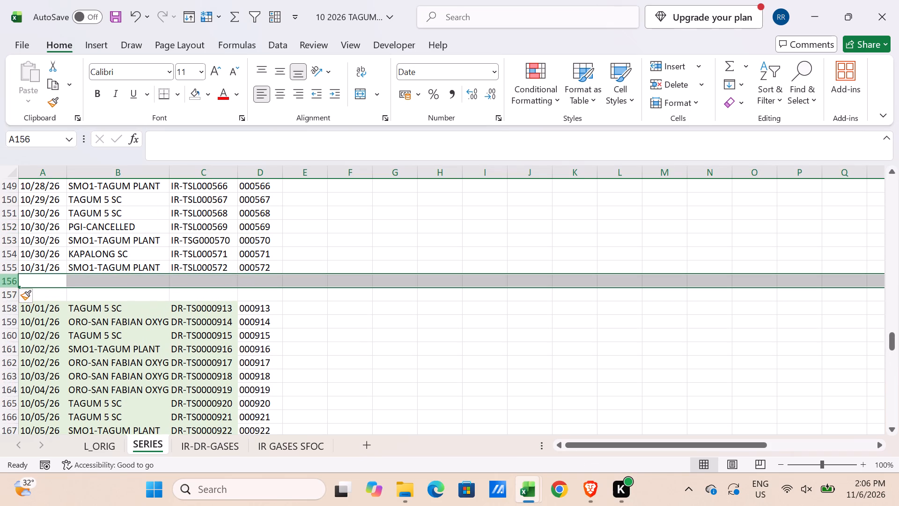
Fill the D155 number-extraction formula down to D159, across the two blank separator rows.
left_click(249, 262)
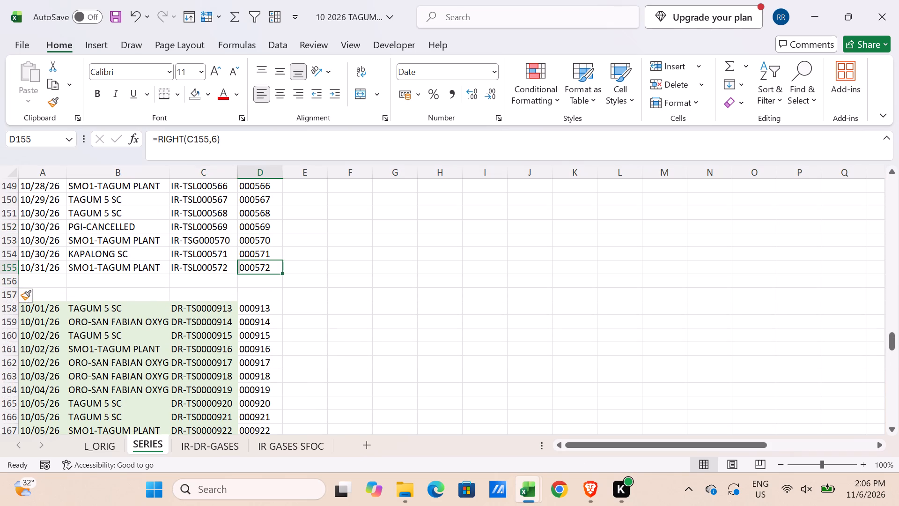
left_click_drag(281, 272, 282, 326)
Check the DR-TS number sequence from 000913 down to 000950 for missing numbers.
scroll(270, 319, "down", 2)
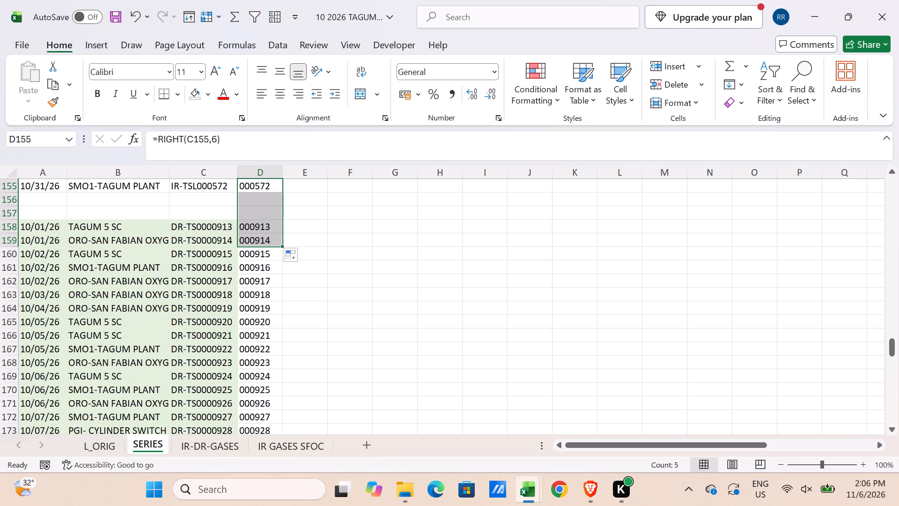
left_click(258, 326)
scroll(250, 328, "down", 2)
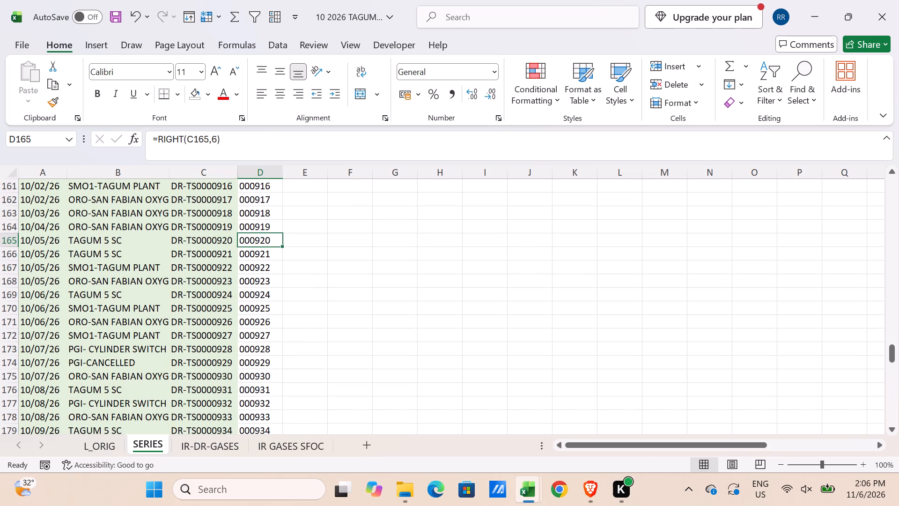
left_click(255, 342)
scroll(250, 342, "down", 3)
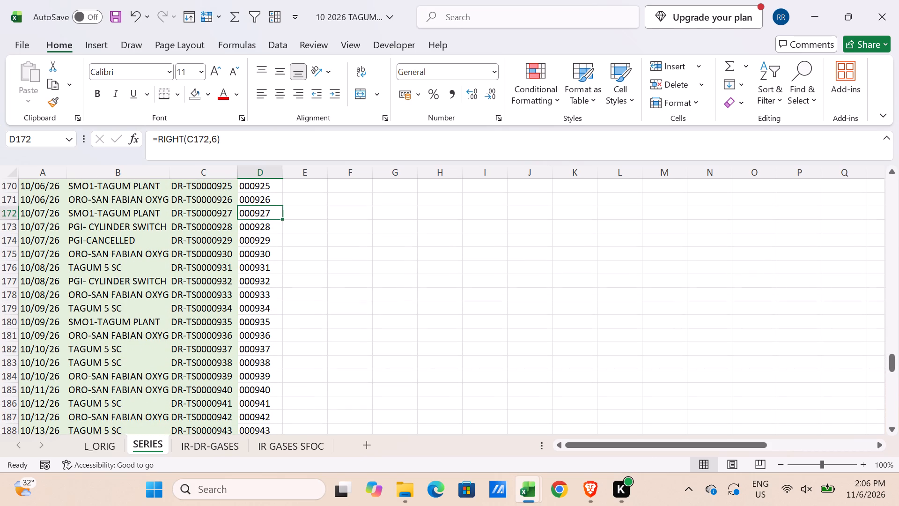
left_click(256, 312)
left_click(260, 382)
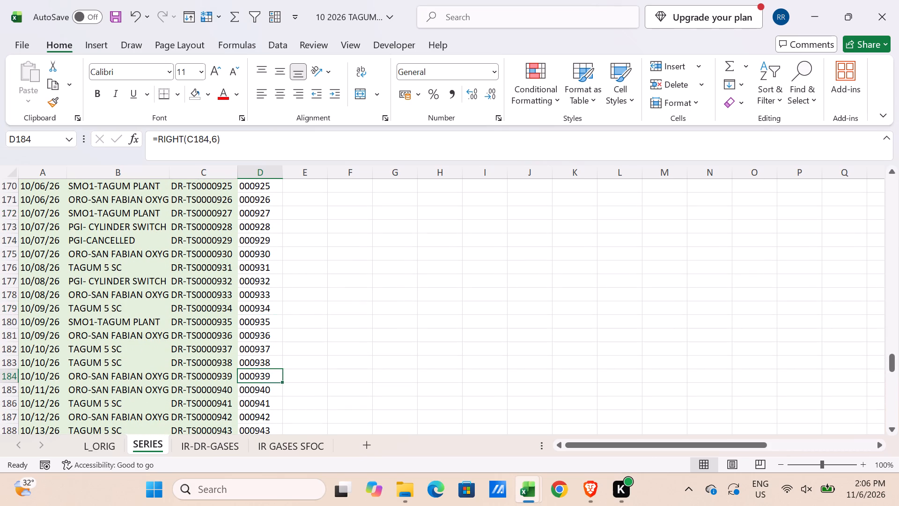
scroll(254, 372, "down", 3)
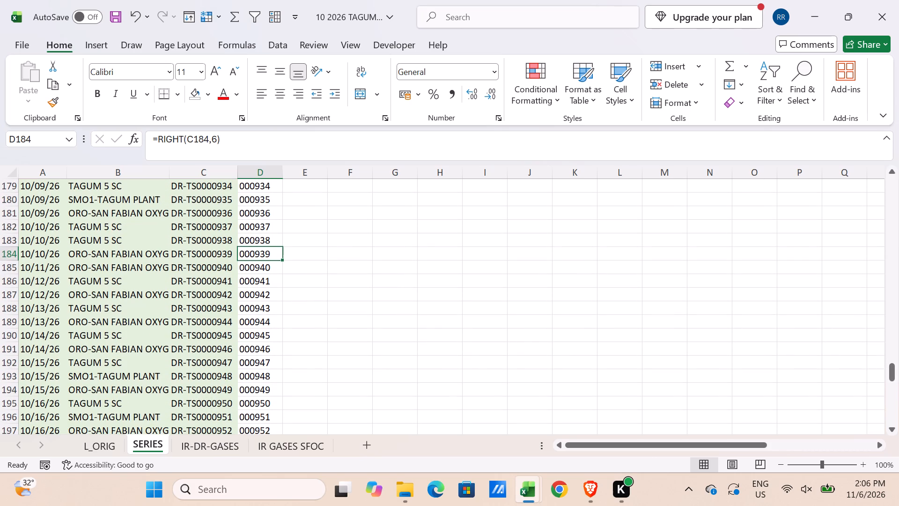
left_click(259, 341)
left_click(259, 381)
scroll(250, 379, "down", 2)
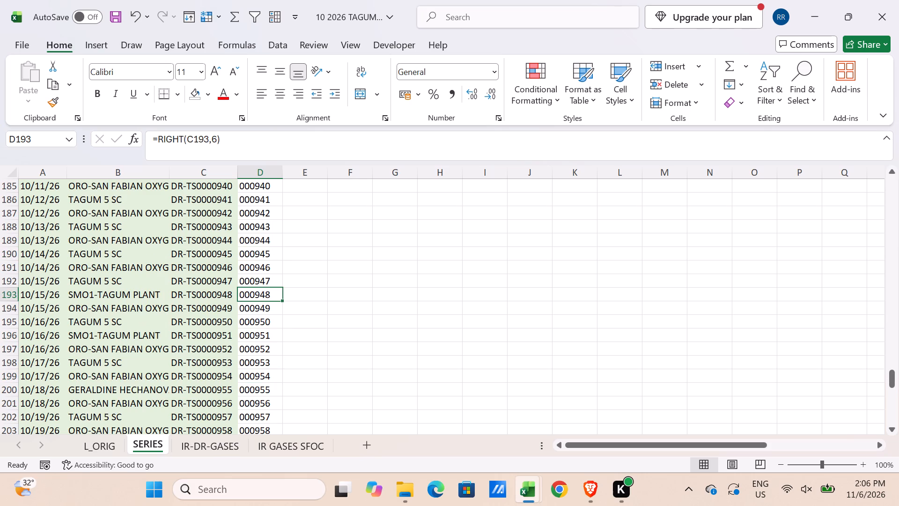
Insert a blank row above the DR-TS0000951 entry in row 196 and remove its fill colour.
left_click(14, 333)
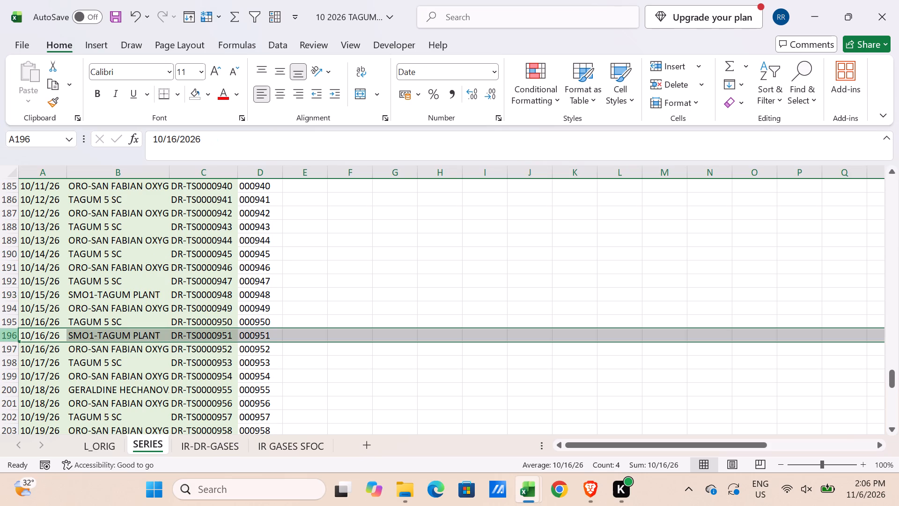
key("ctrl+shift+equal")
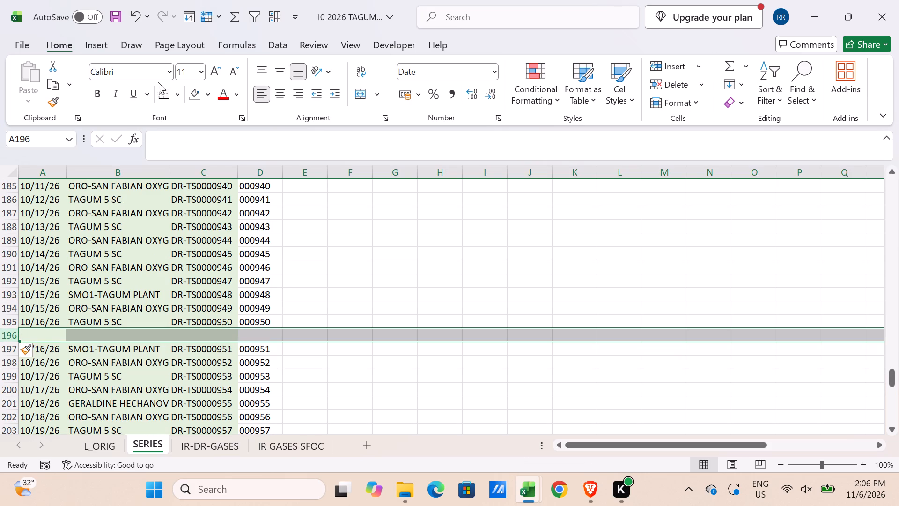
left_click(196, 97)
Check the rest of the DR-TS number sequence from 000951 to the end of the list for gaps.
scroll(303, 349, "down", 2)
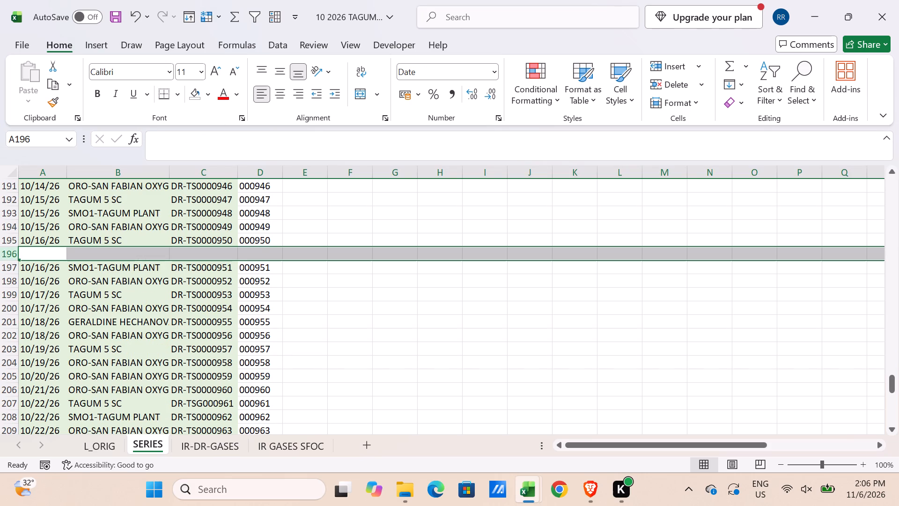
left_click(260, 371)
scroll(260, 371, "down", 2)
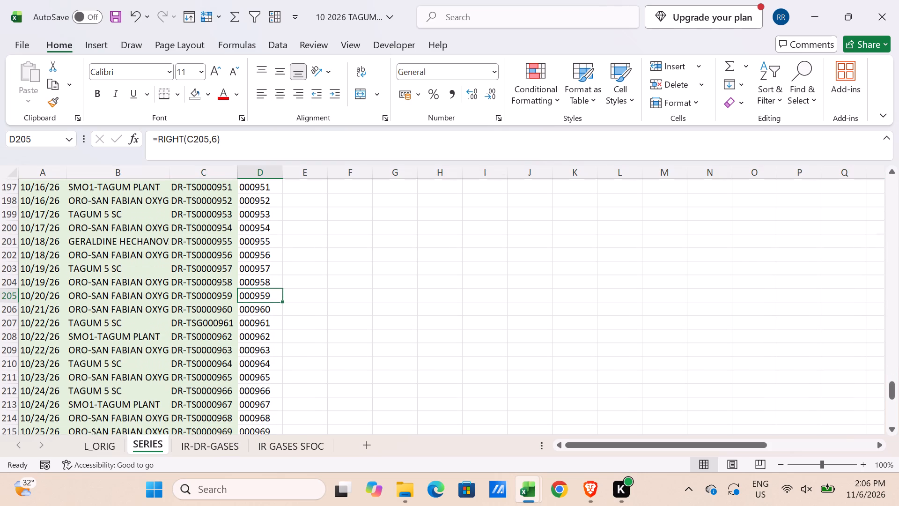
scroll(250, 371, "down", 3)
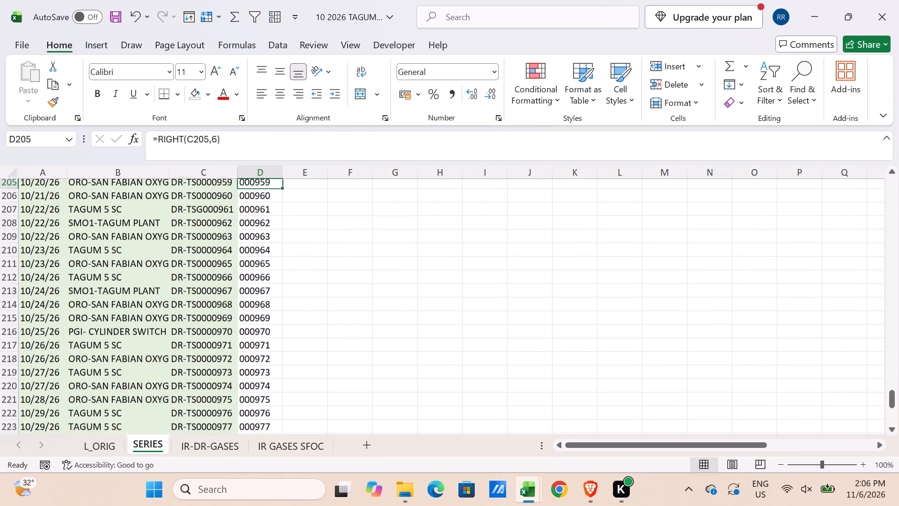
left_click(249, 331)
scroll(247, 340, "down", 3)
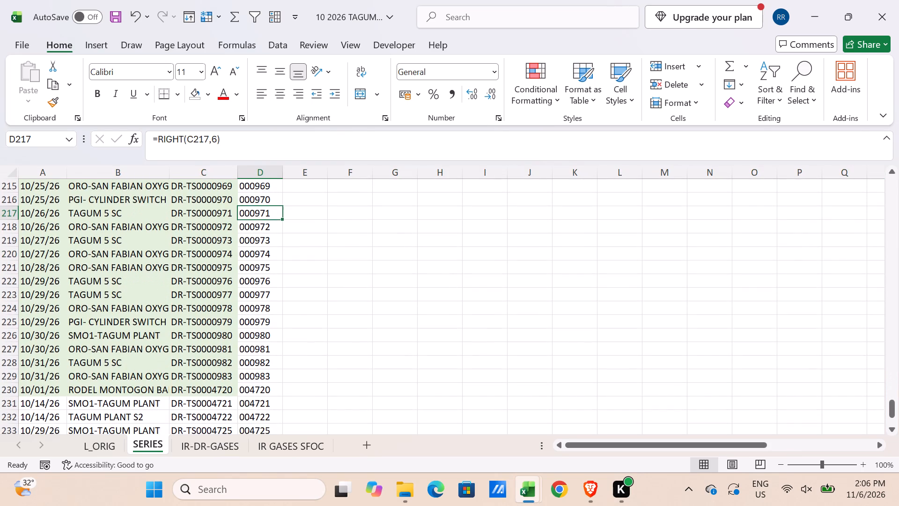
left_click(246, 371)
scroll(241, 374, "down", 2)
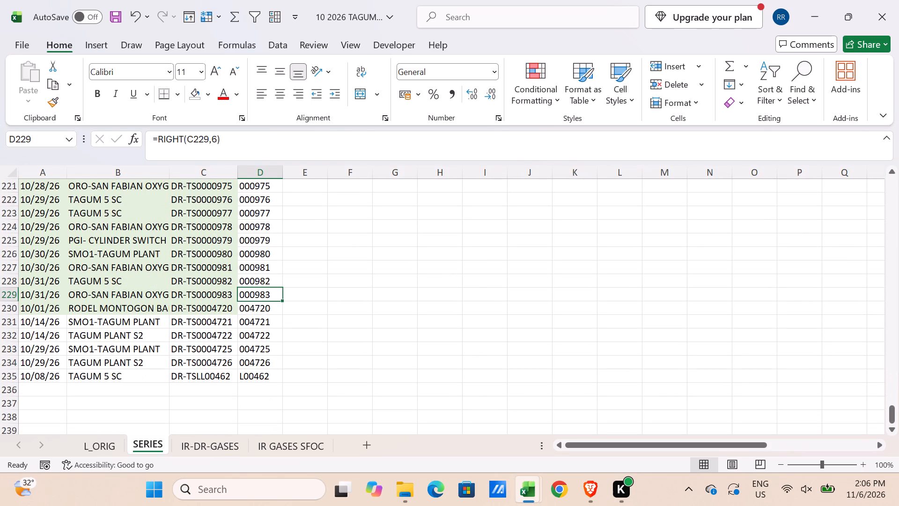
Insert two blank rows above the DR-TS0004720 entry in row 230 to separate it from the preceding DR-TS series.
left_click(3, 307)
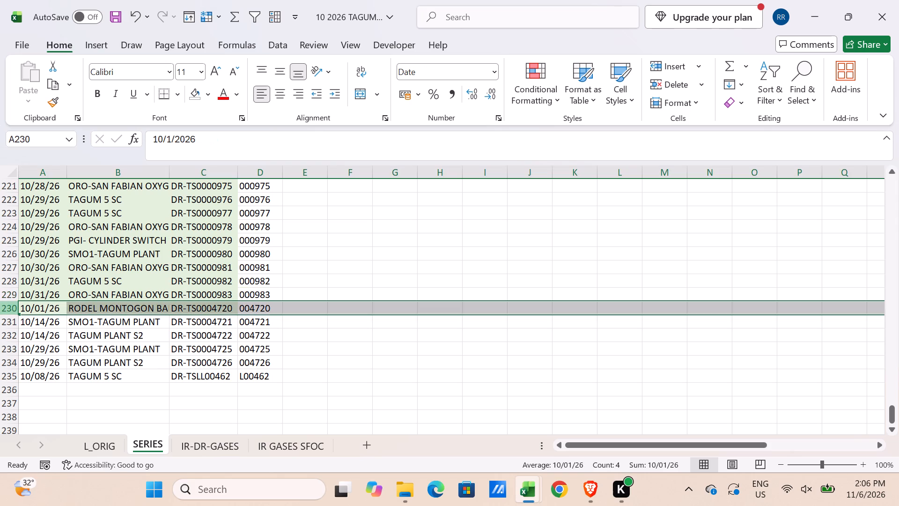
key("ctrl+shift+equal")
key("ctrl+shift+equal")
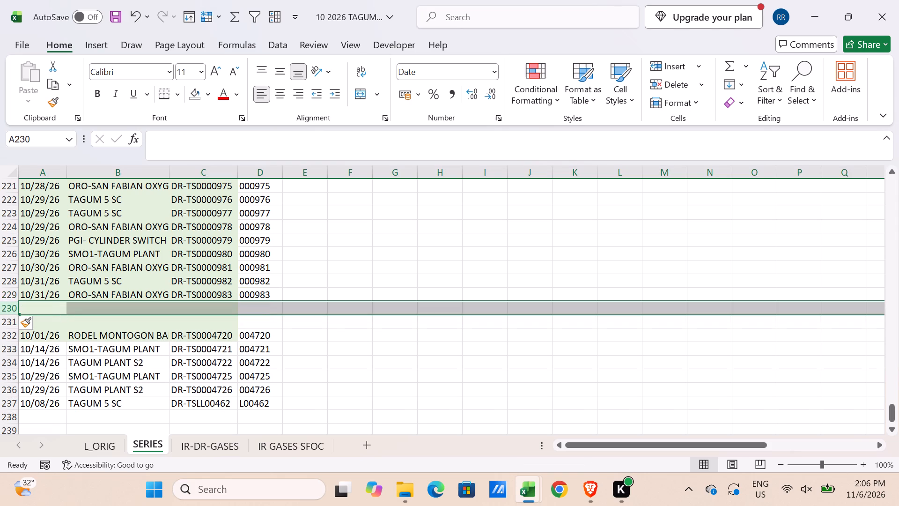
Fill the D229 number-extraction formula down to D232, across the two new blank rows.
left_click(260, 293)
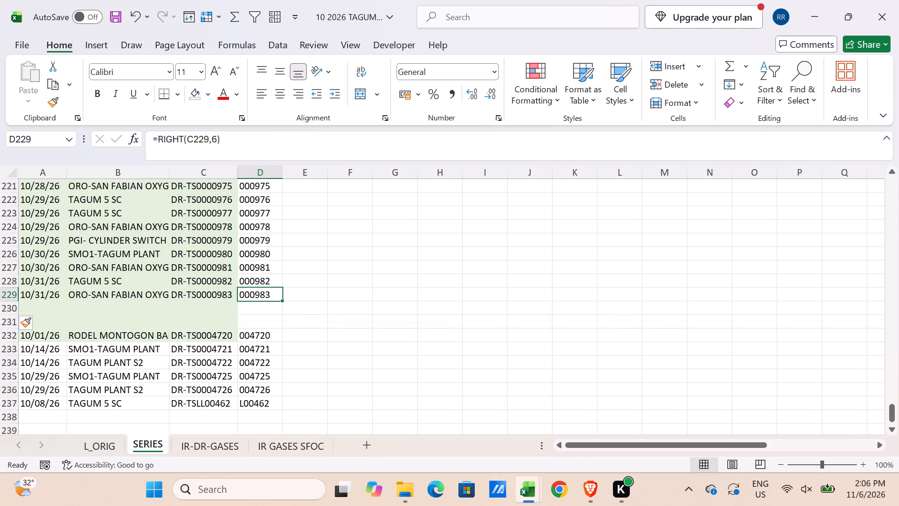
left_click_drag(281, 300, 280, 339)
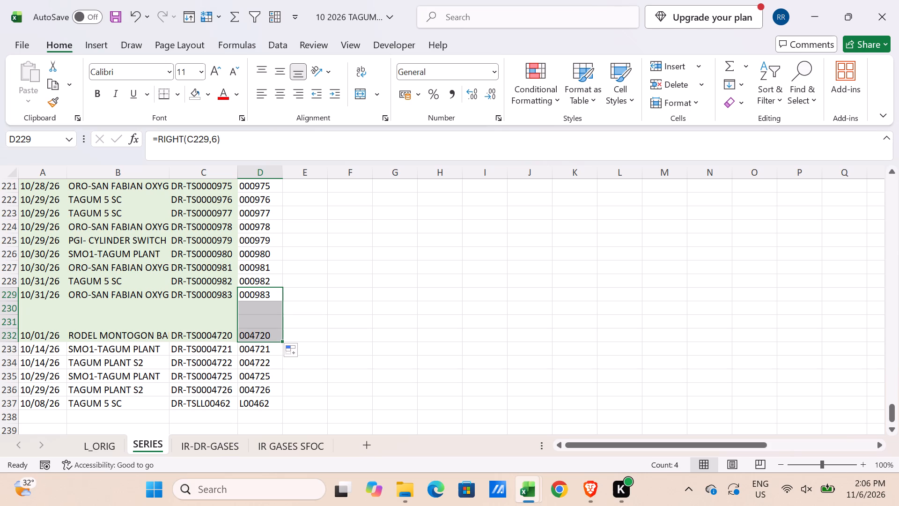
Remove the fill colour from rows 230 to 232.
left_click_drag(7, 306, 8, 334)
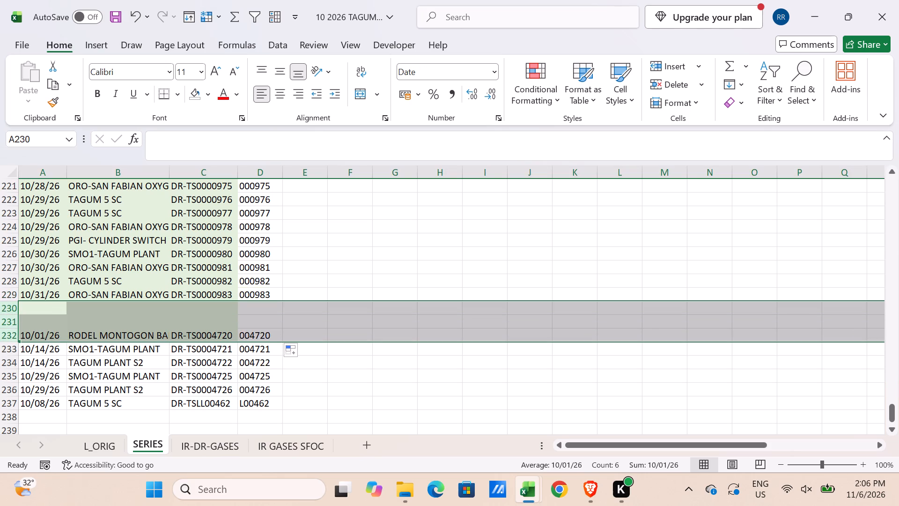
left_click(197, 96)
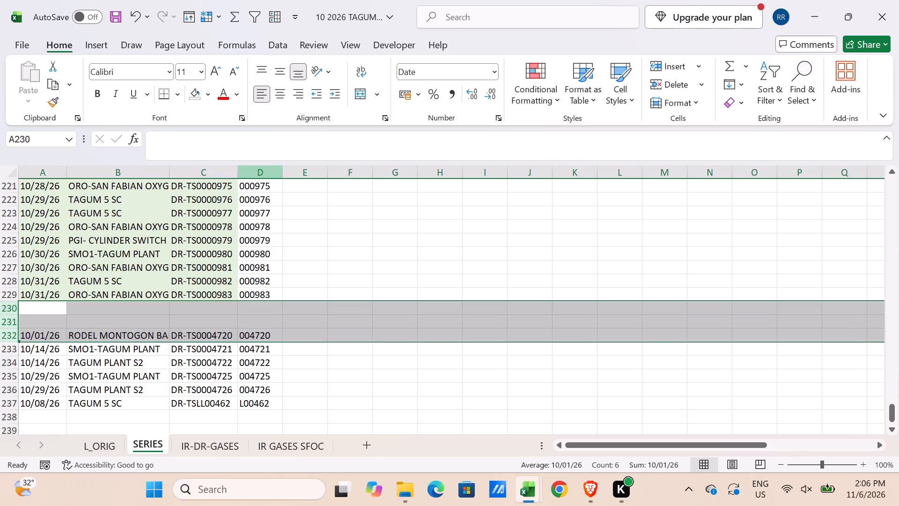
Fill the D229 formula down to D232 once more.
left_click(264, 295)
left_click_drag(279, 299, 277, 346)
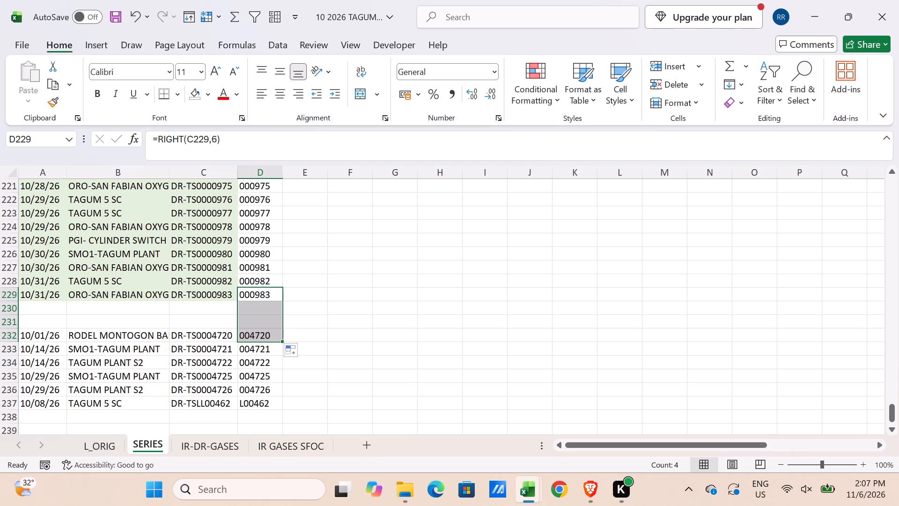
Switch to the 09 Pop_Analysis_GASES_September_2026_SMO1_Davao workbook and expand all row groups on the Tagum_sc2 sheet.
scroll(383, 244, "up", 9)
scroll(360, 250, "up", 20)
scroll(360, 250, "up", 2)
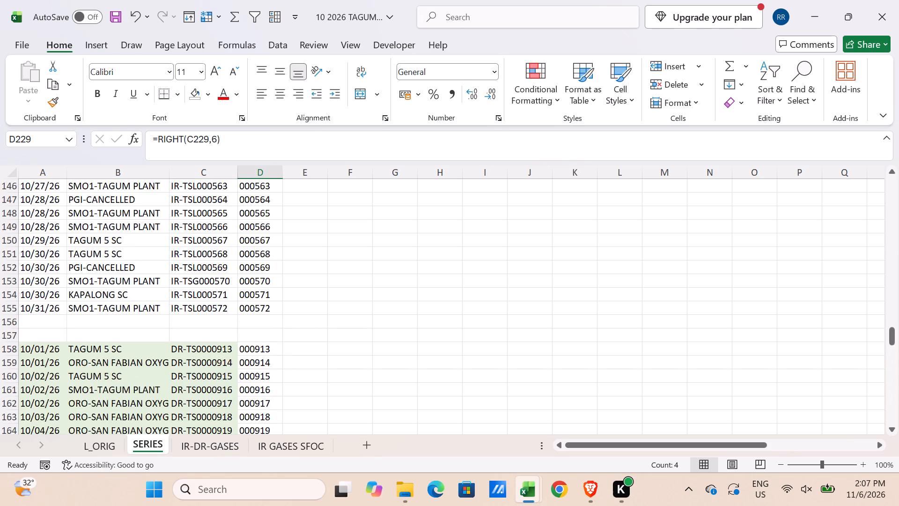
scroll(360, 250, "up", 20)
scroll(360, 250, "up", 19)
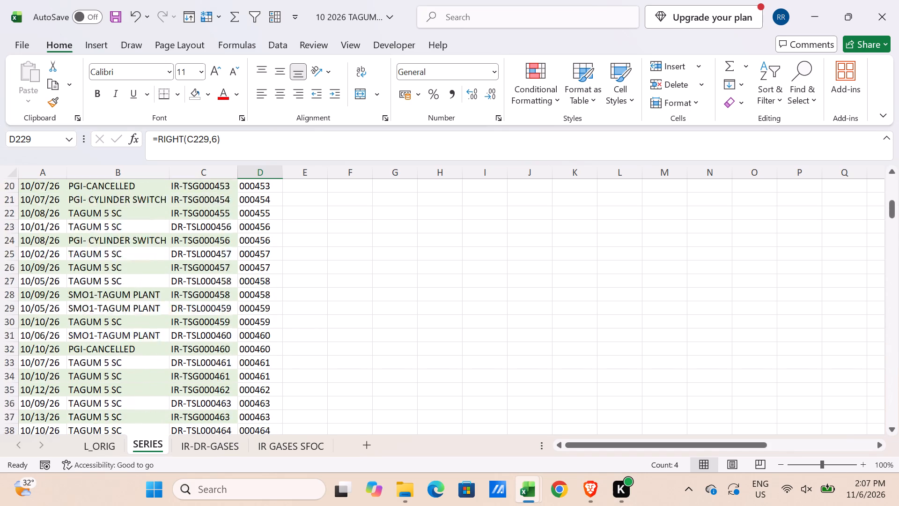
scroll(360, 250, "up", 7)
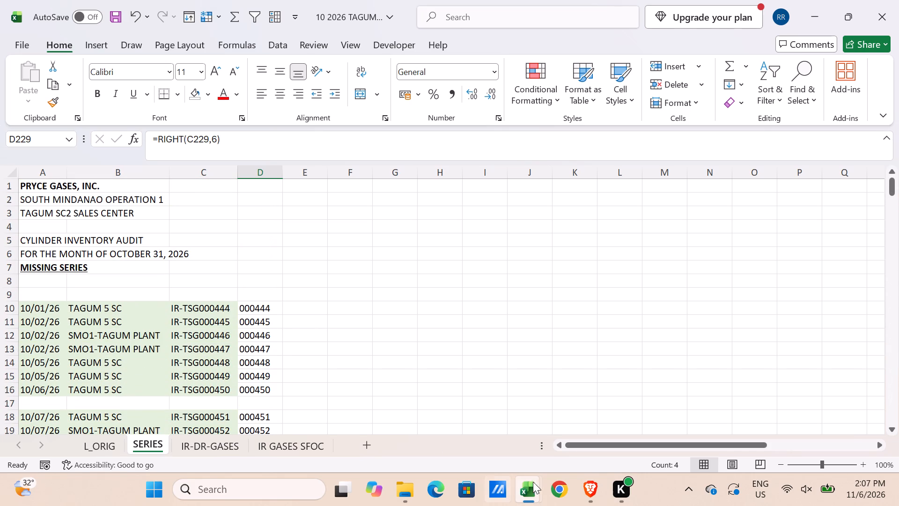
left_click(534, 487)
left_click(361, 409)
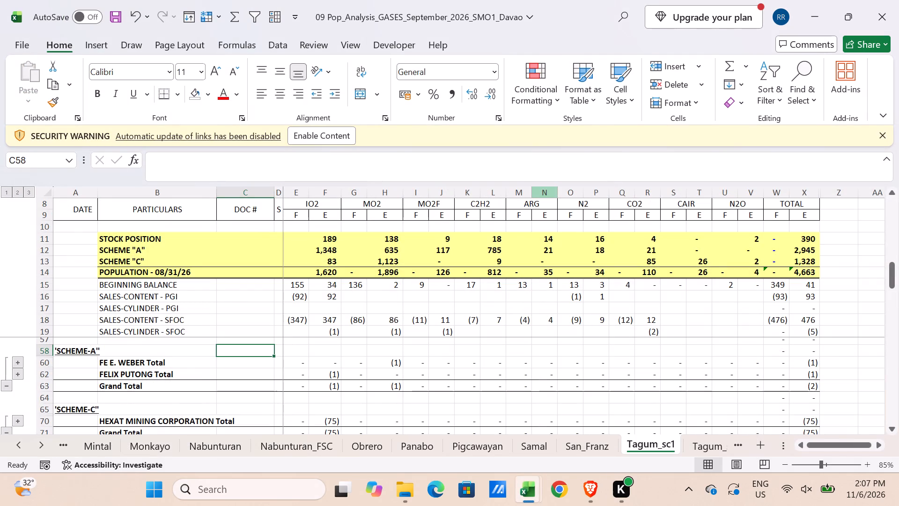
left_click(711, 445)
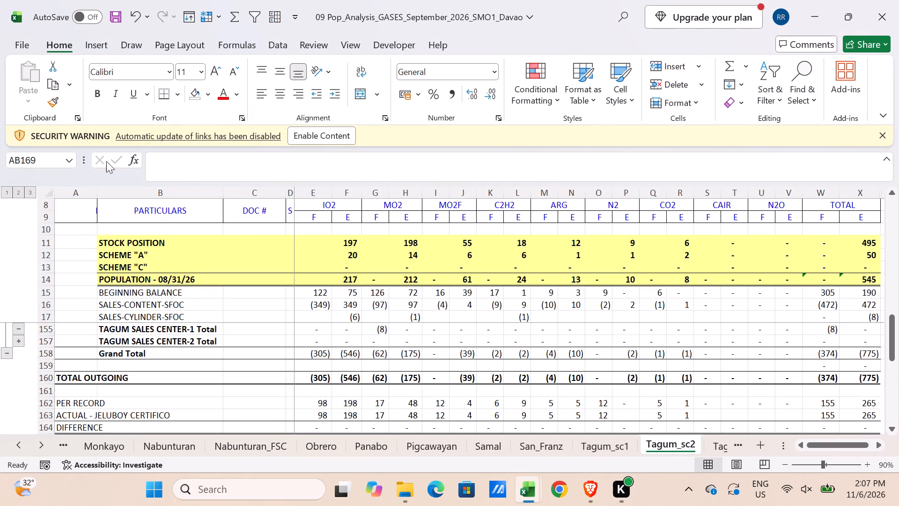
left_click(33, 192)
left_click(225, 308)
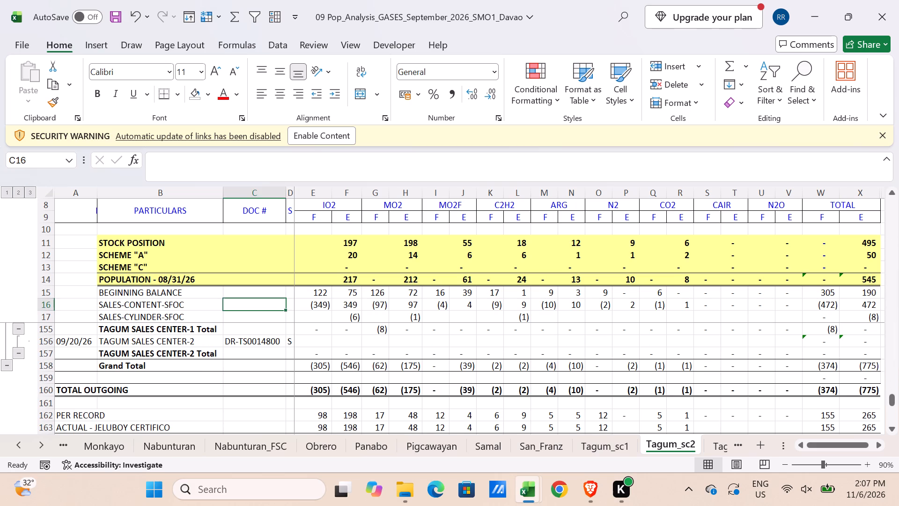
Find 443 on the Tagum_sc2 sheet and copy the date, particulars and document number of the IR-TSG000443 entry.
key("ctrl+f")
type("443")
key("Return")
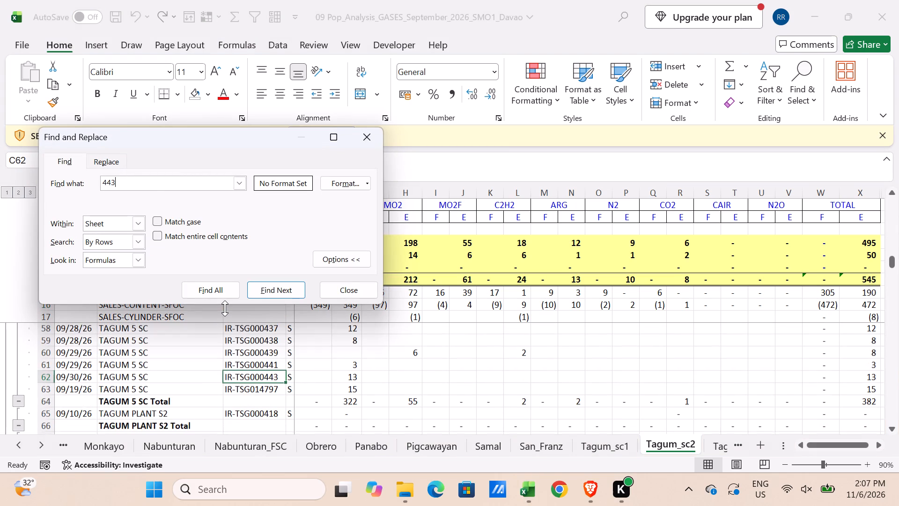
key("Escape")
key("Left")
key("Left")
key("Left")
key("shift+Right")
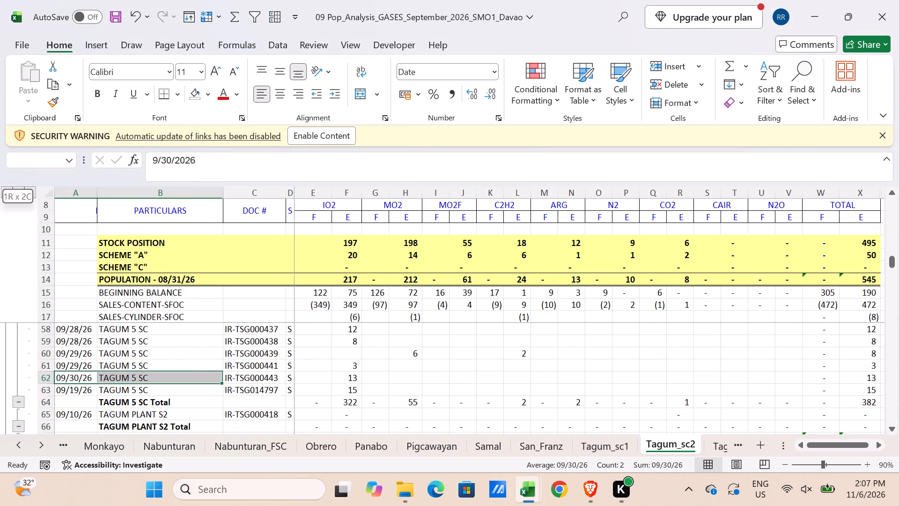
key("shift+Right")
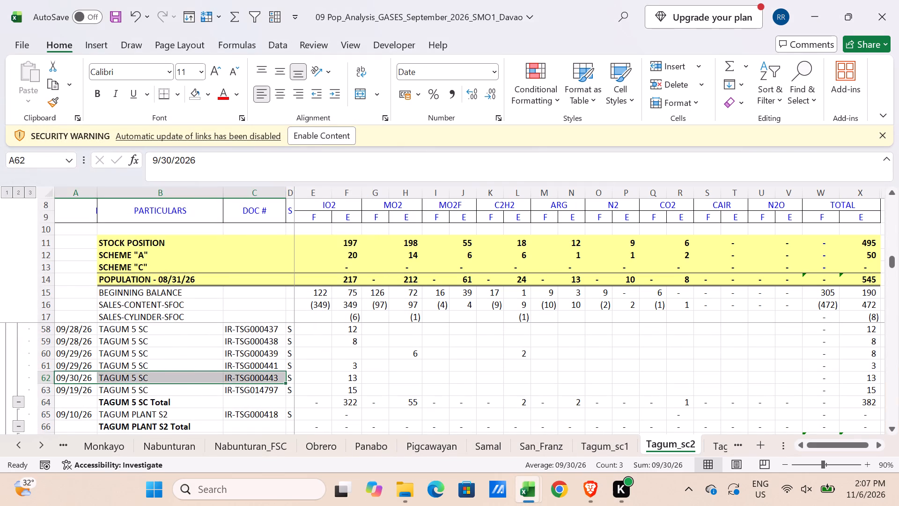
key("ctrl+c")
Paste the copied entry as values into A9 of the SERIES sheet in the October Tagum workbook.
key("alt+Tab")
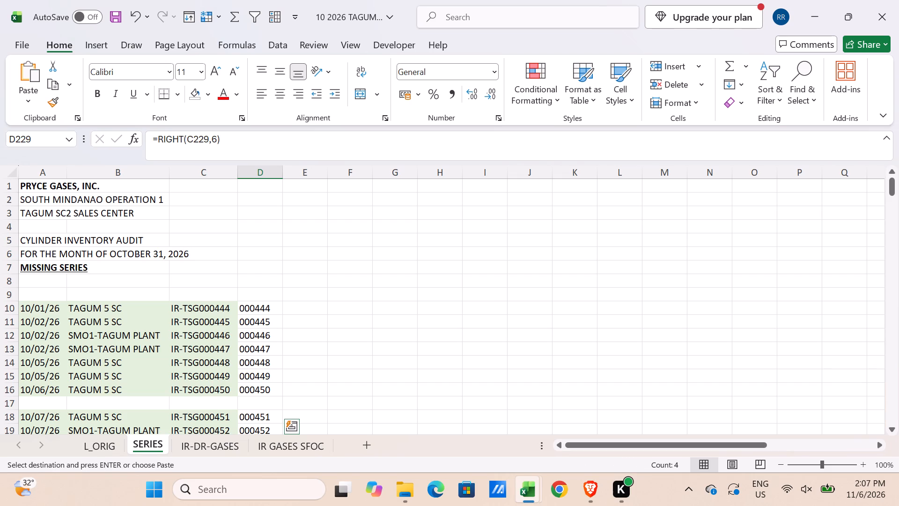
left_click(49, 295)
key("alt+e")
type("SV")
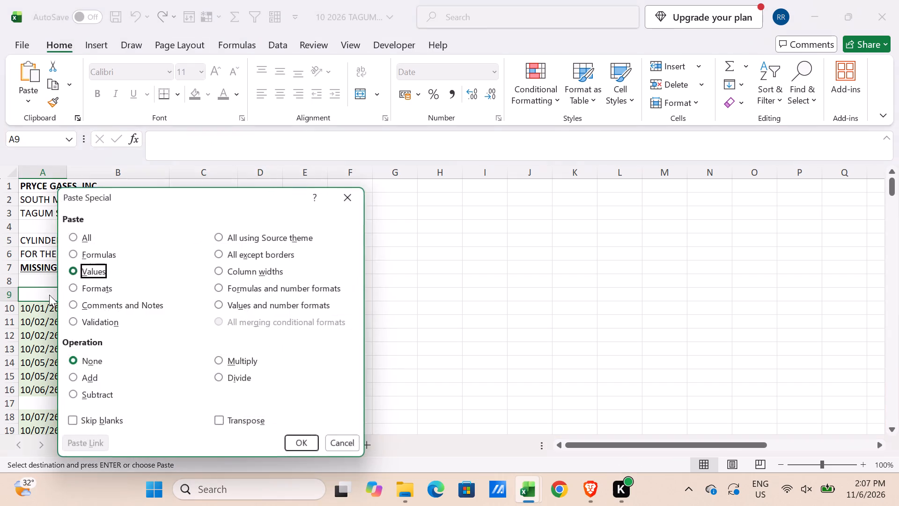
key("Return")
Copy the number-extraction formula from D13 into D9.
left_click(255, 343)
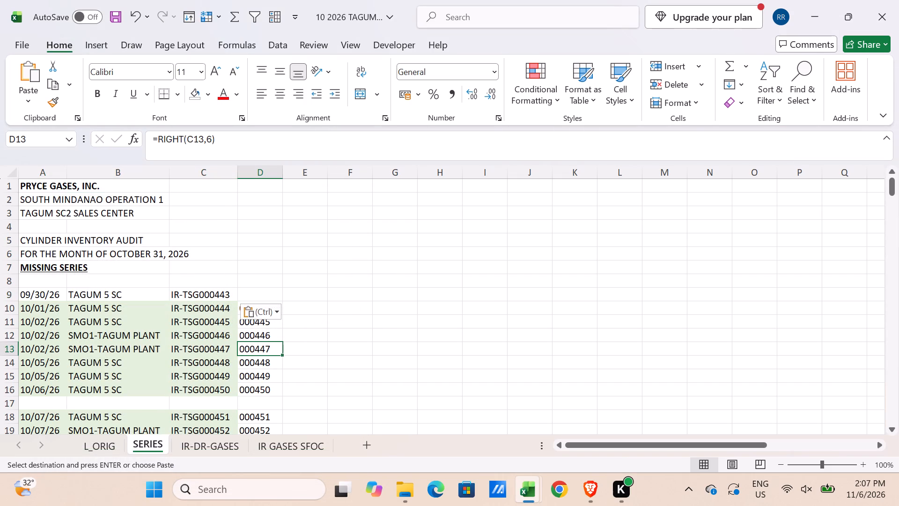
key("ctrl+c")
left_click(257, 295)
key("ctrl+v")
Highlight the IR-TSG000443 entry in A9:D9 with a yellow fill.
left_click_drag(42, 291, 253, 292)
left_click(206, 92)
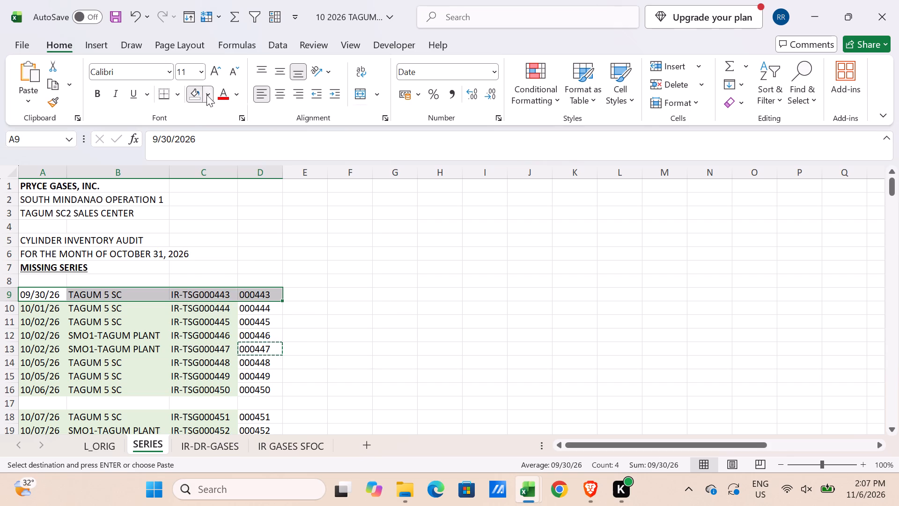
left_click(256, 304)
scroll(200, 325, "down", 2)
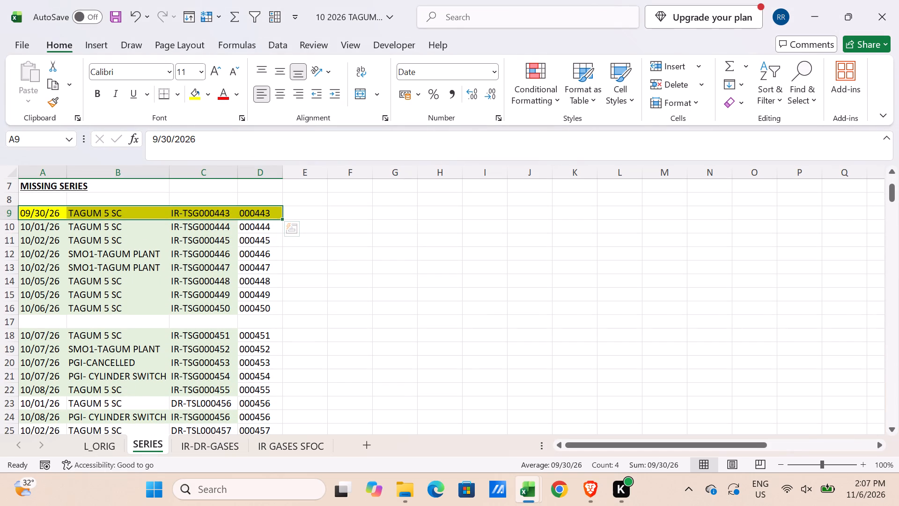
Find 520 on the Tagum 2 sheet of the September LPG workbook and copy the IR-TS0000520 entry's date, particulars and document number.
scroll(184, 334, "down", 4)
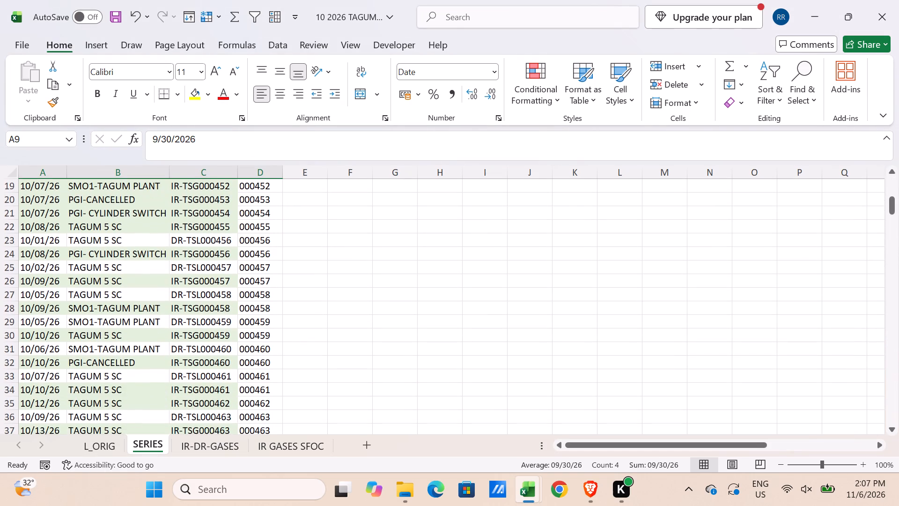
scroll(184, 332, "down", 20)
scroll(191, 326, "down", 5)
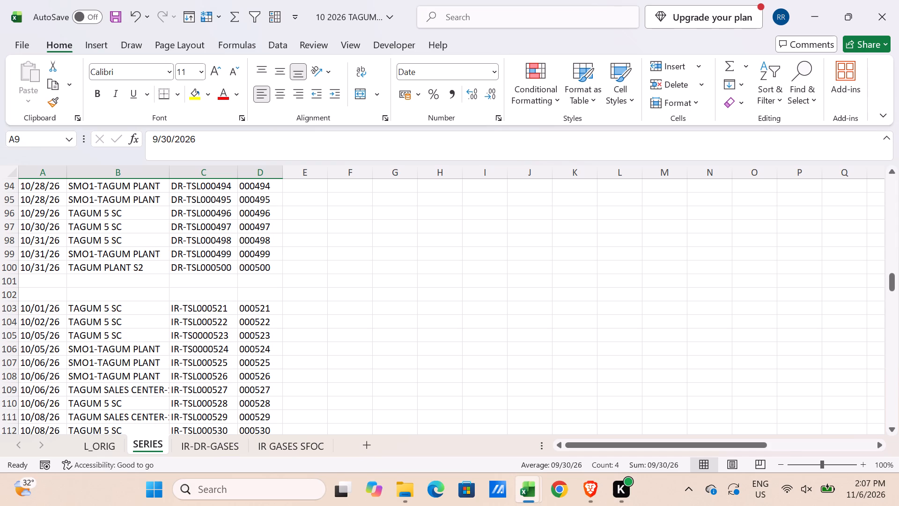
left_click(233, 293)
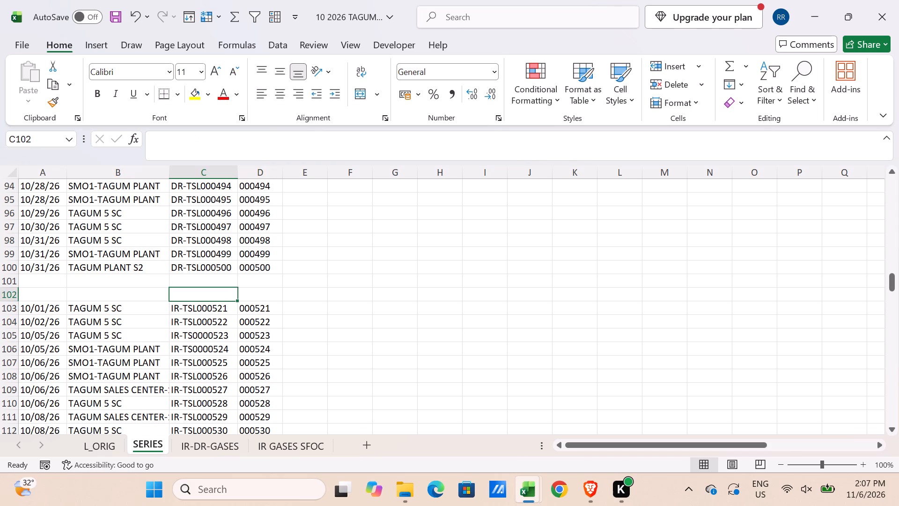
left_click(528, 486)
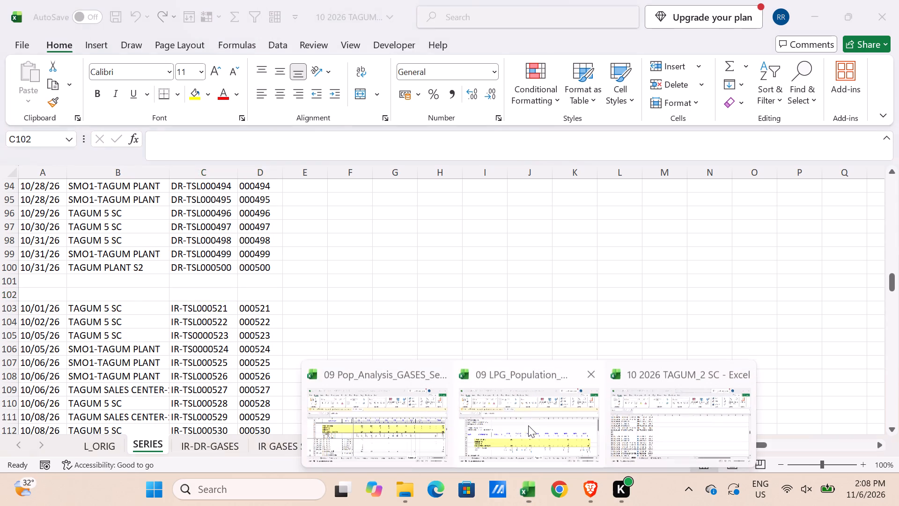
left_click(541, 407)
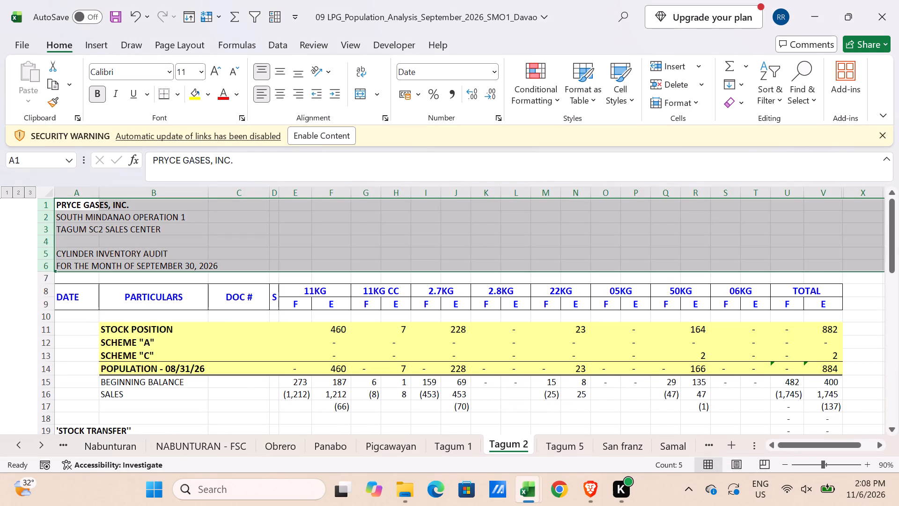
left_click(27, 192)
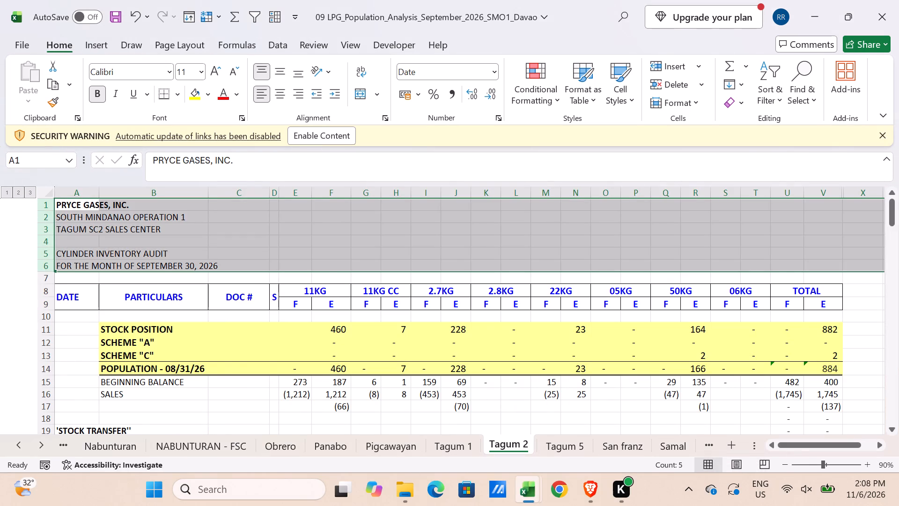
scroll(89, 308, "down", 4)
left_click(210, 304)
key("ctrl+f")
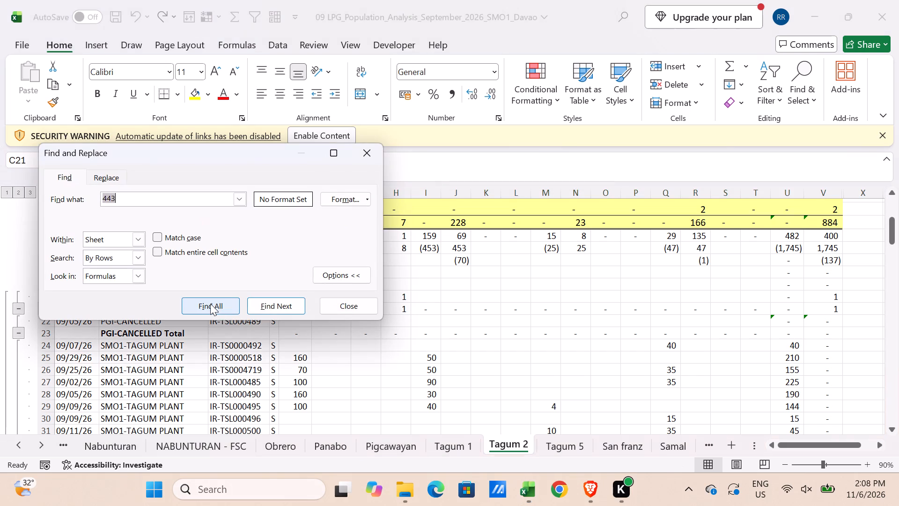
type("520")
key("Return")
key("Escape")
key("Left")
key("Left")
key("Left")
key("shift+Right")
key("shift+Right")
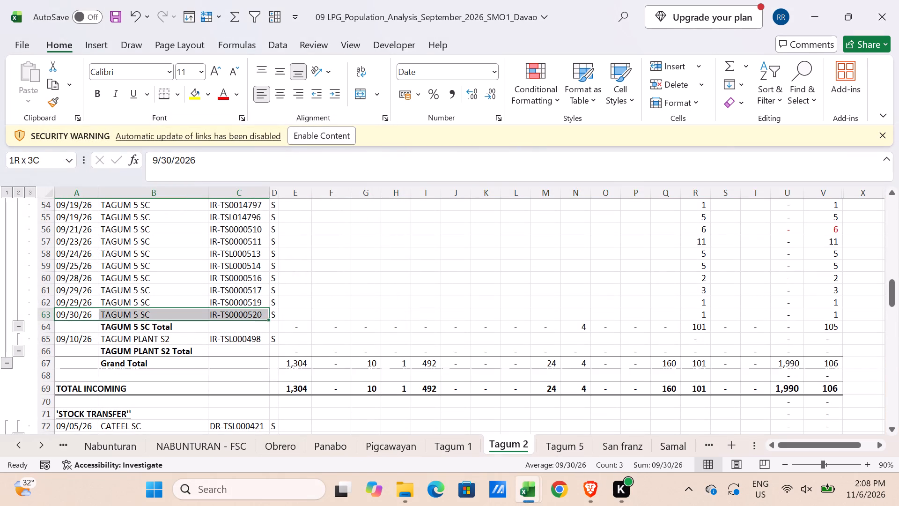
key("shift+Right")
key("shift+Left")
key("ctrl+c")
Paste the copied entry as values into A102 of the SERIES sheet, above IR-TSL000521, in the October Tagum workbook.
key("alt+Tab")
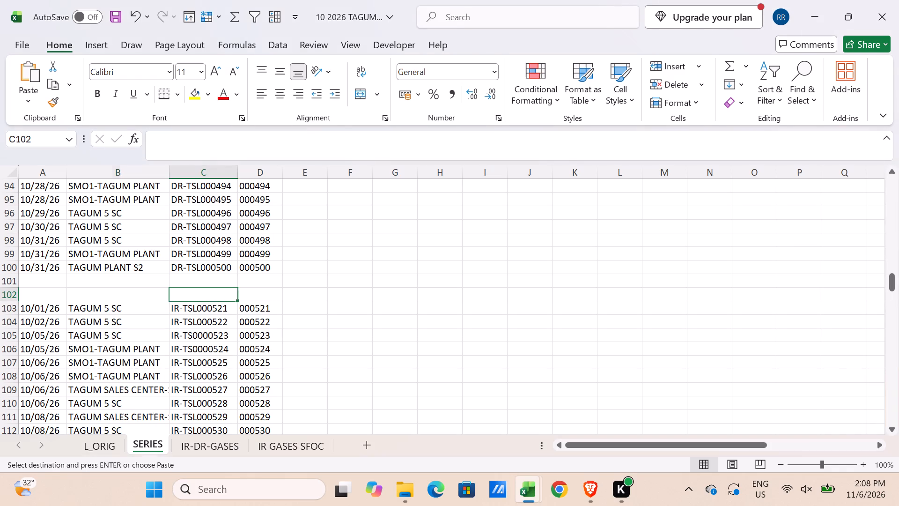
key("Left")
key("Left")
key("alt+e")
type("SV")
key("Return")
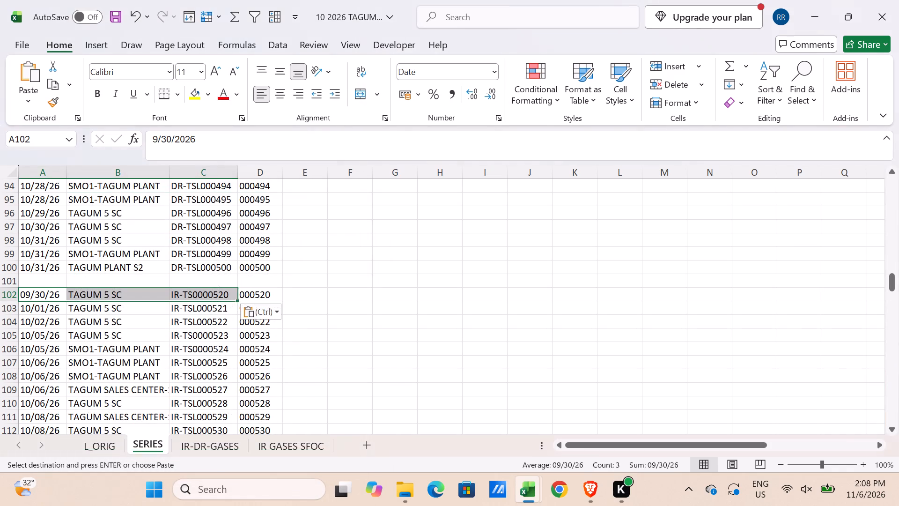
Highlight the IR-TS0000520 entry in A102:D102 with a yellow fill.
key("shift+Right")
left_click(191, 88)
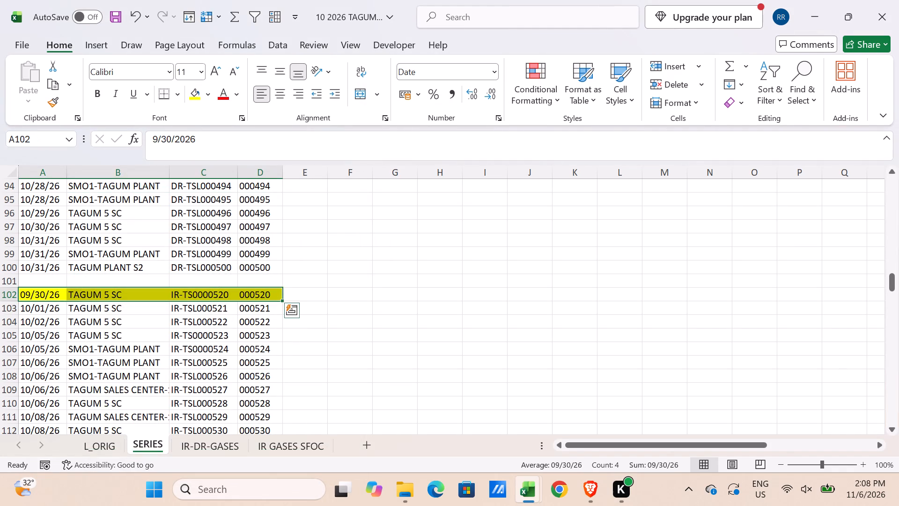
Find 912 on the Tagum_sc2 sheet of the September gases workbook and copy the DR-TS0000912 entry's date, particulars and document number.
left_click(233, 344)
scroll(233, 344, "down", 9)
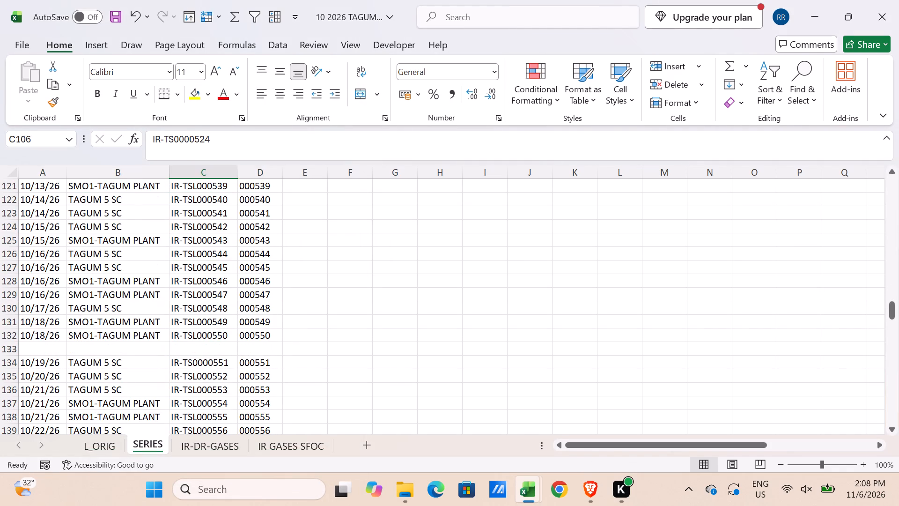
scroll(233, 344, "down", 9)
left_click(253, 305)
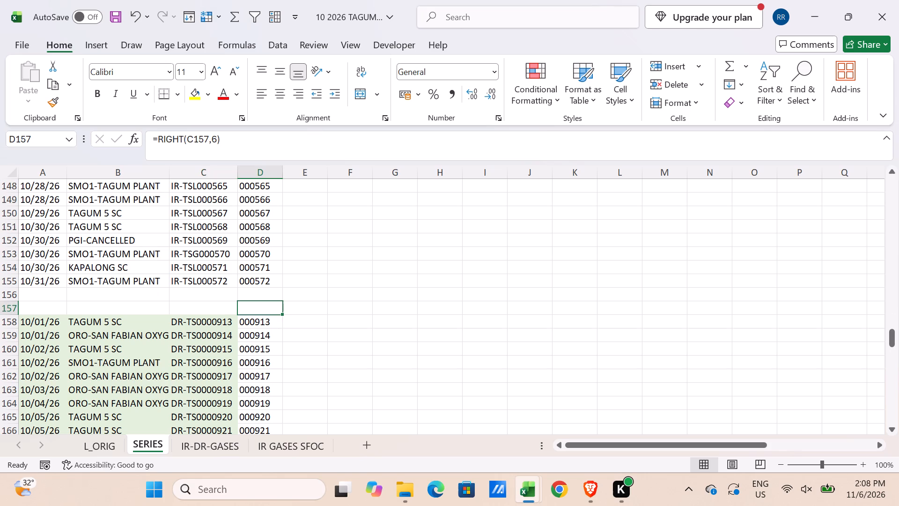
key("alt+Tab")
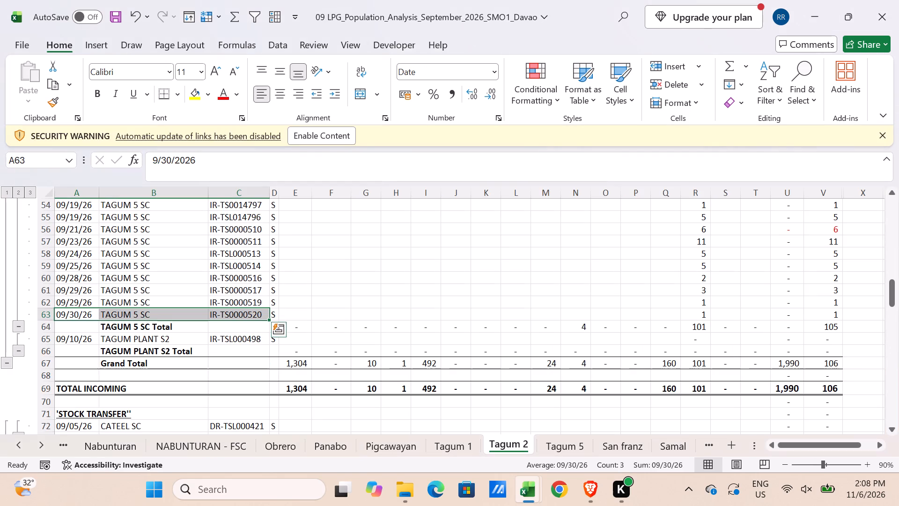
left_click(528, 494)
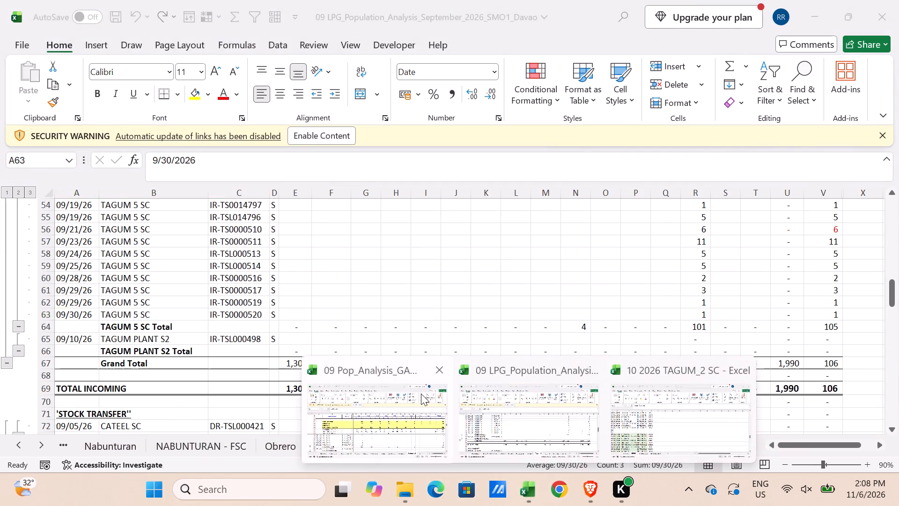
left_click(421, 394)
left_click(255, 361)
key("ctrl+f")
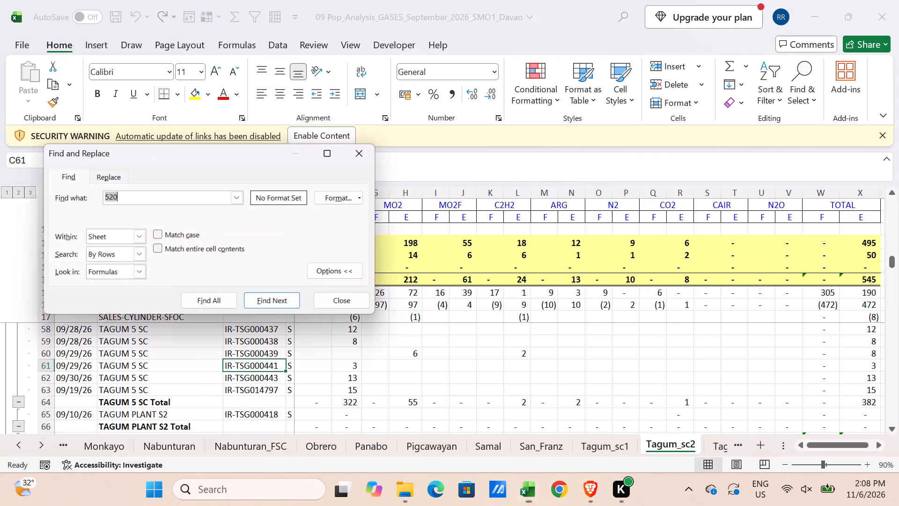
type("912")
key("Return")
key("Escape")
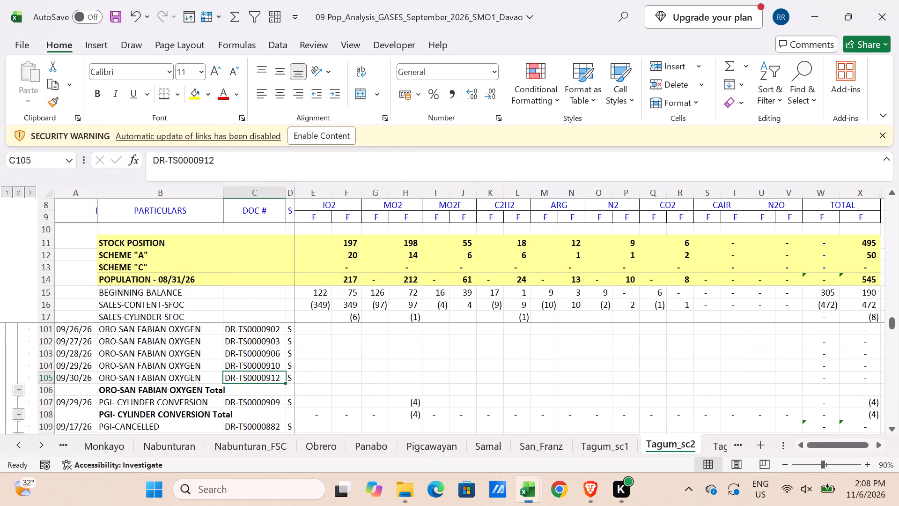
key("Left")
key("Left")
key("Left")
key("shift+Right")
key("shift+Right")
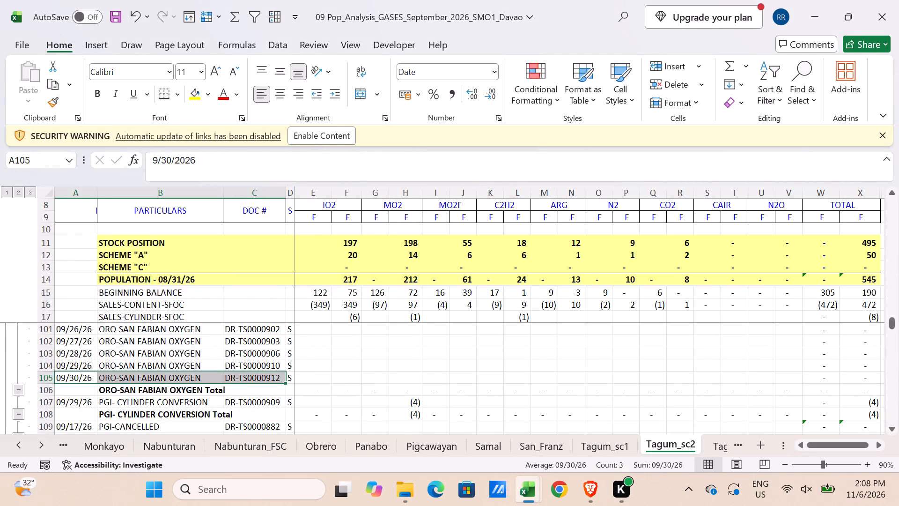
key("ctrl+c")
Paste the copied entry as values into A157 of the SERIES sheet, above DR-TS0000913, in the October Tagum workbook.
key("alt+Tab")
key("alt+Tab")
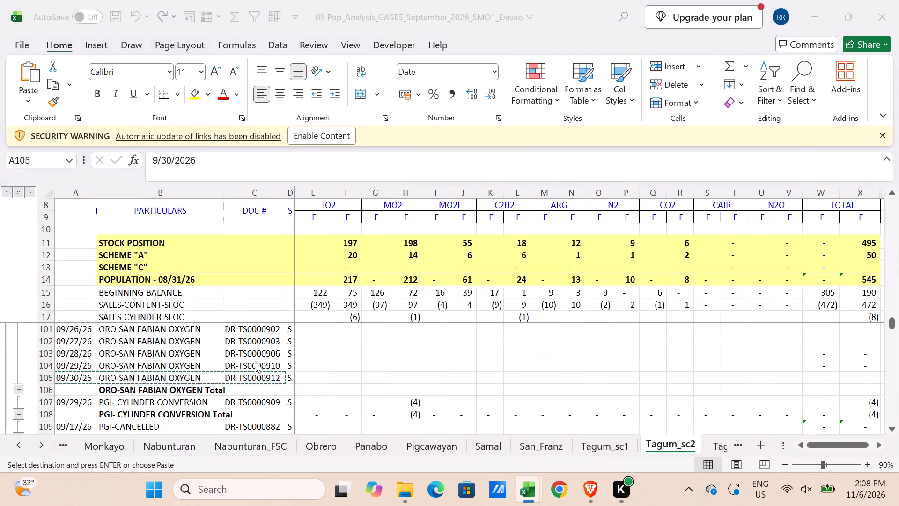
left_click(542, 491)
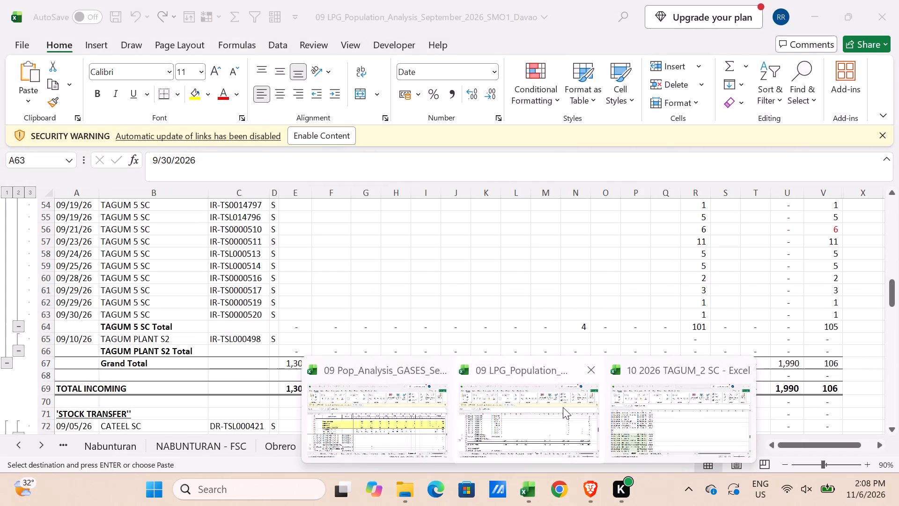
left_click(675, 410)
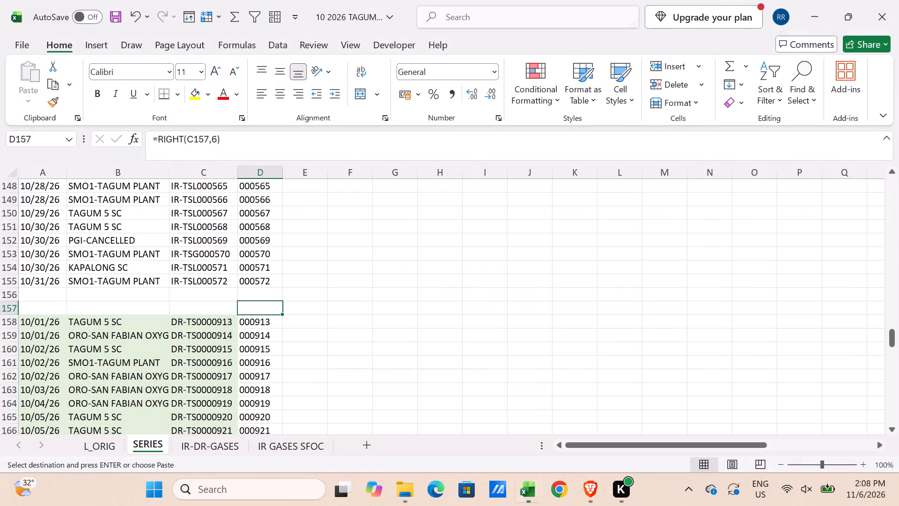
left_click(28, 311)
key("alt+e")
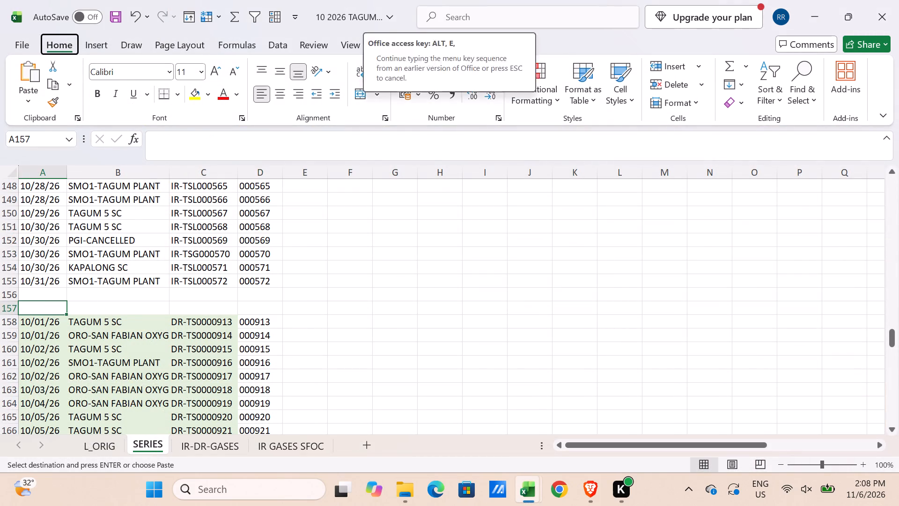
type("SV")
key("Return")
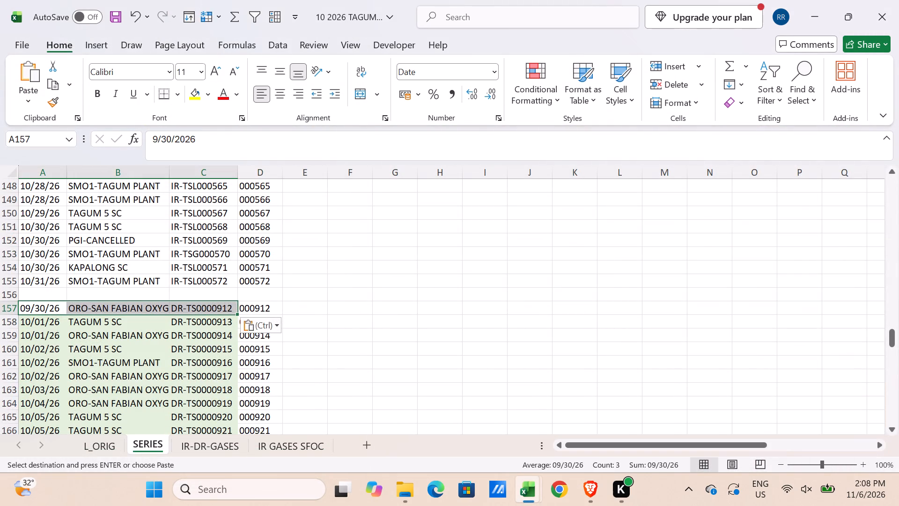
Highlight the DR-TS0000912 entry in A157:D157 with a yellow fill.
left_click(268, 304, "shift")
left_click(195, 94)
Find 4719 on the Tagum 2 sheet of the September LPG workbook and copy the DR-TSL004719 entry's date, particulars and document number.
scroll(217, 347, "down", 1)
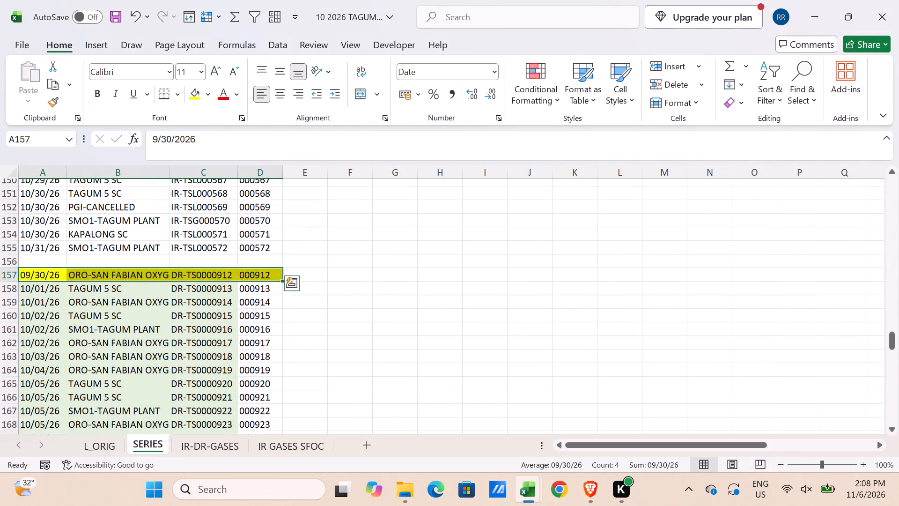
scroll(217, 347, "down", 16)
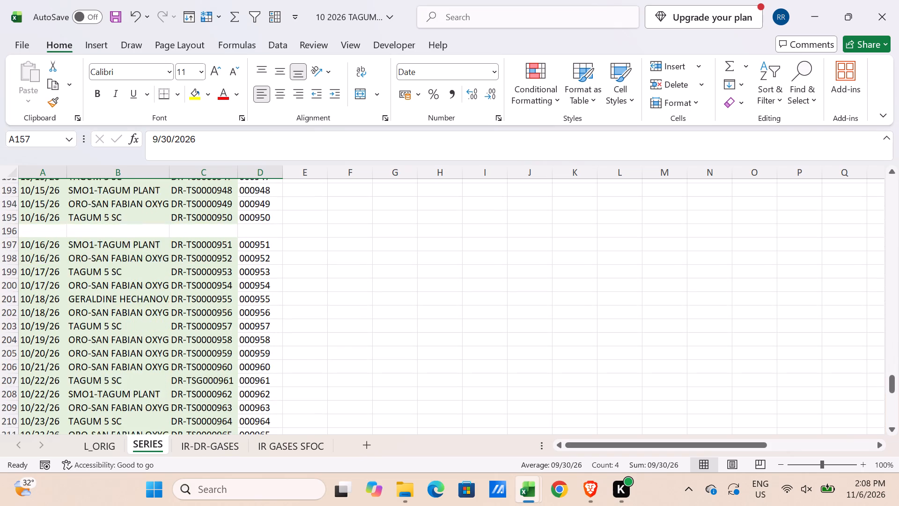
scroll(217, 347, "down", 9)
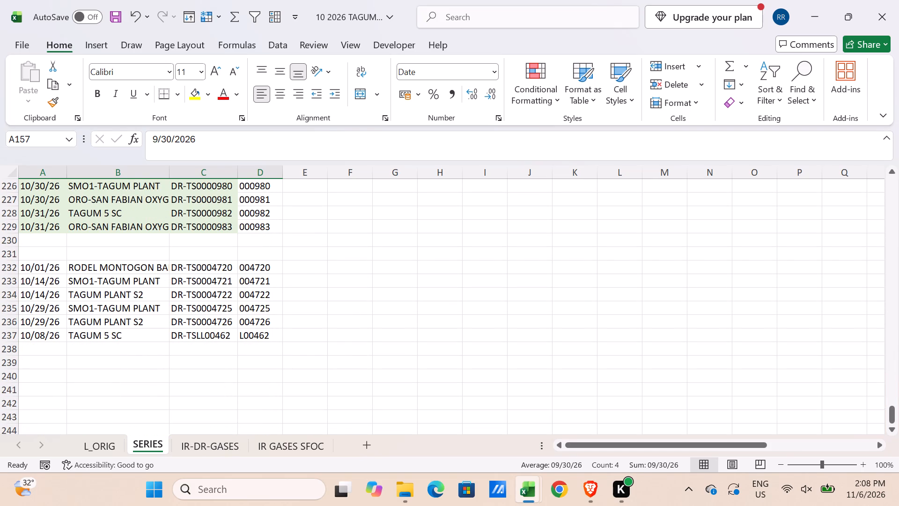
left_click(533, 482)
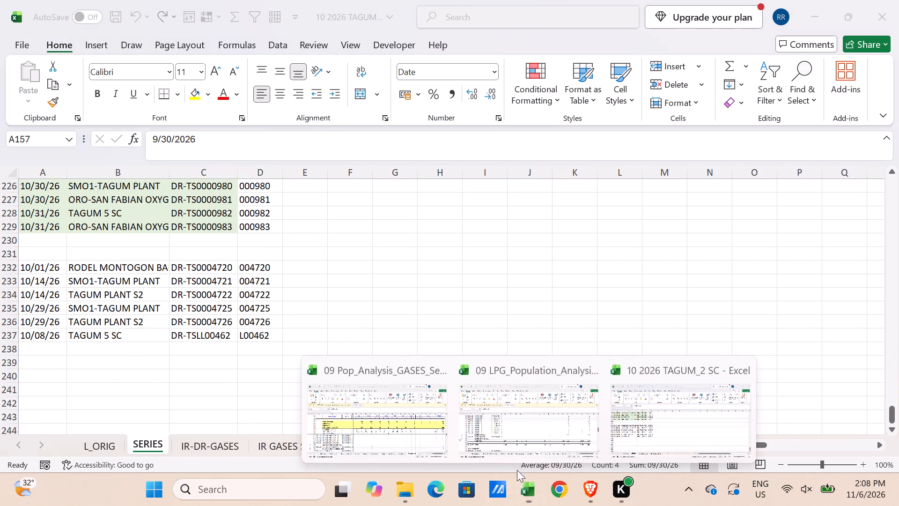
left_click(520, 417)
left_click(251, 323)
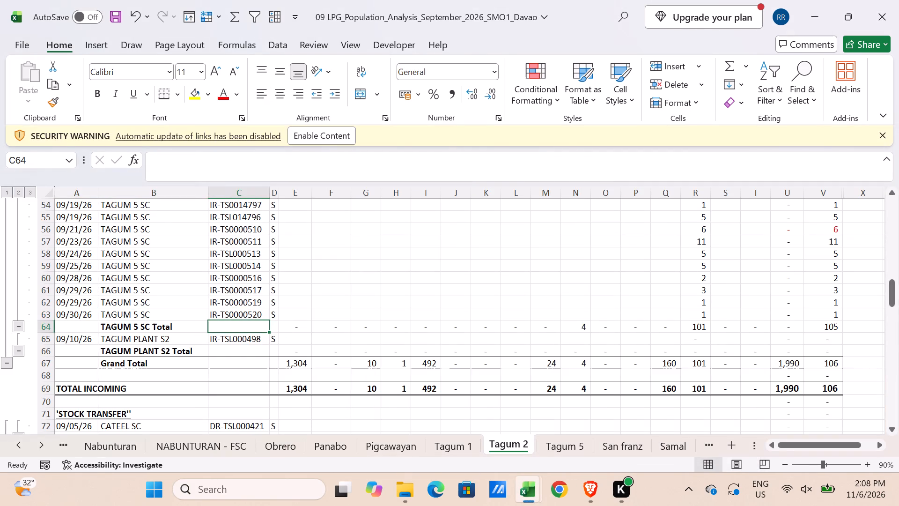
key("ctrl+f")
type("4719")
key("Return")
key("Escape")
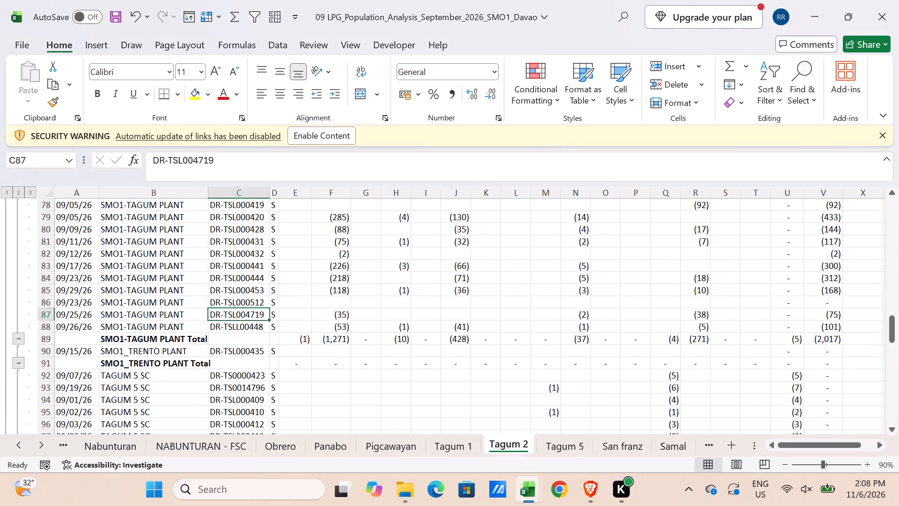
key("Left")
key("Left")
key("shift+Right")
key("shift+Right")
key("ctrl+c")
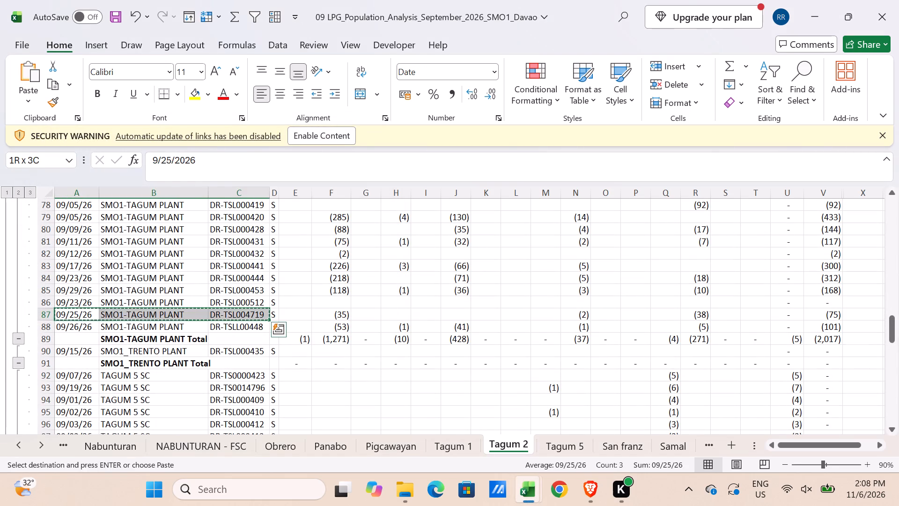
Paste the copied entry as values into A231 of the SERIES sheet, above DR-TS0004720, in the October Tagum workbook.
key("alt+Tab")
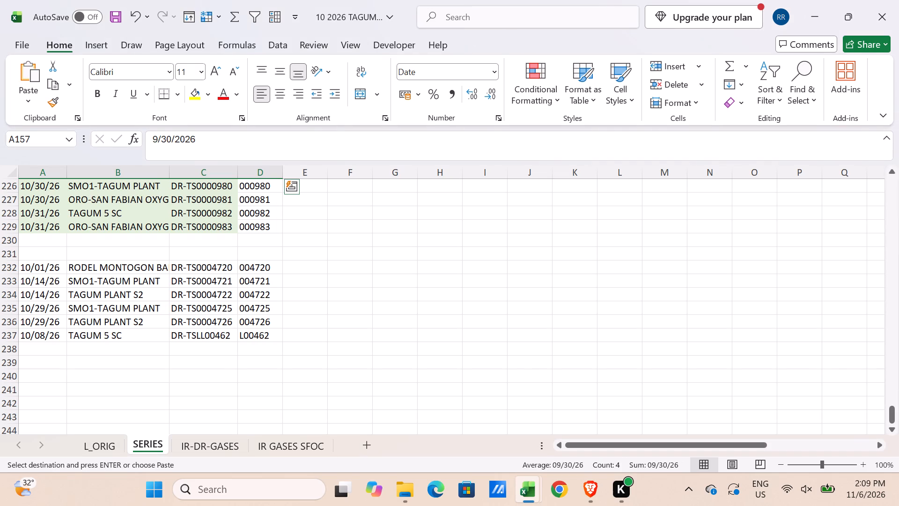
left_click(37, 254)
key("alt+e")
type("SV")
key("Return")
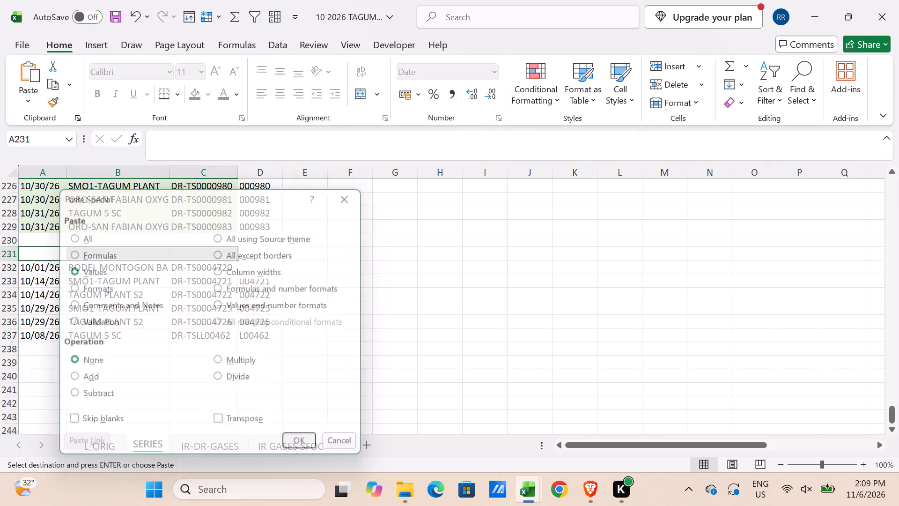
Highlight the DR-TSL004719 entry in A231:D231 with a yellow fill.
key("shift+Right")
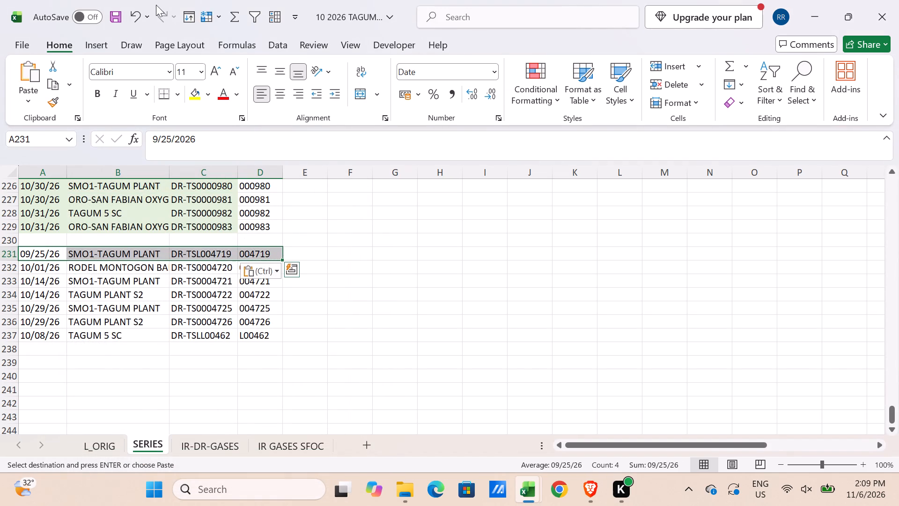
left_click(198, 90)
left_click(291, 335)
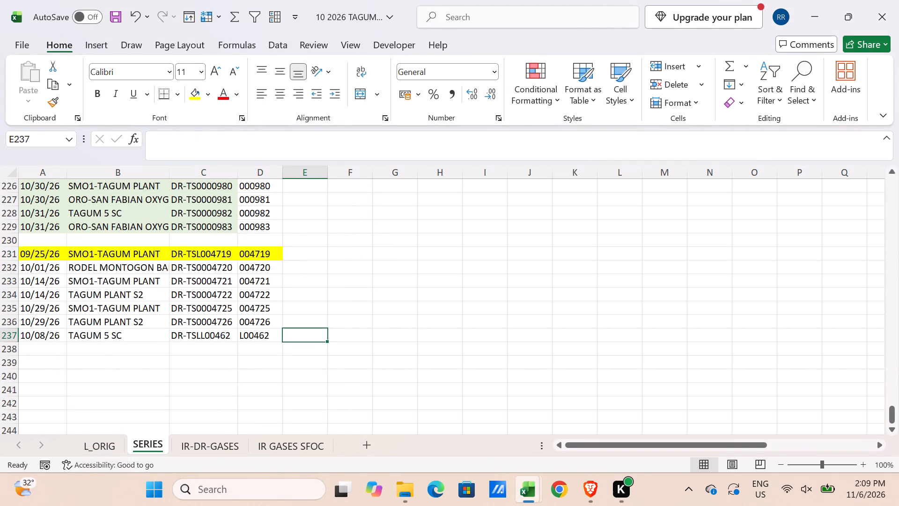
Move the DR-TSLL00462 row from the end of the SERIES sheet to row 36, directly above DR-TSL000463.
left_click(10, 335)
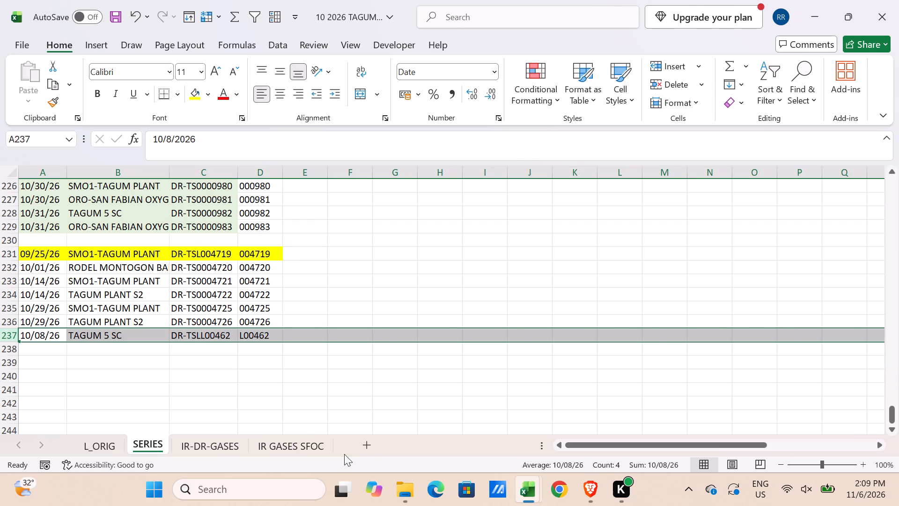
key("ctrl+x")
scroll(346, 437, "up", 10)
scroll(494, 404, "up", 17)
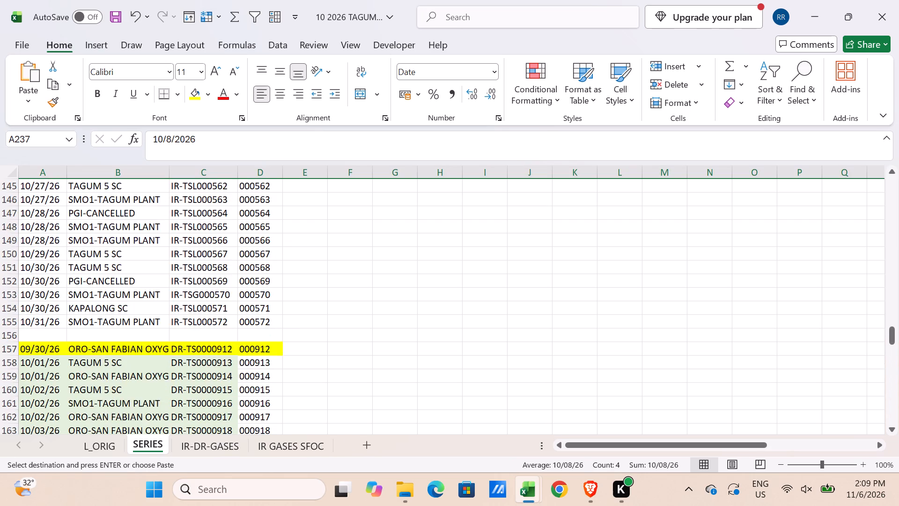
scroll(506, 382, "up", 19)
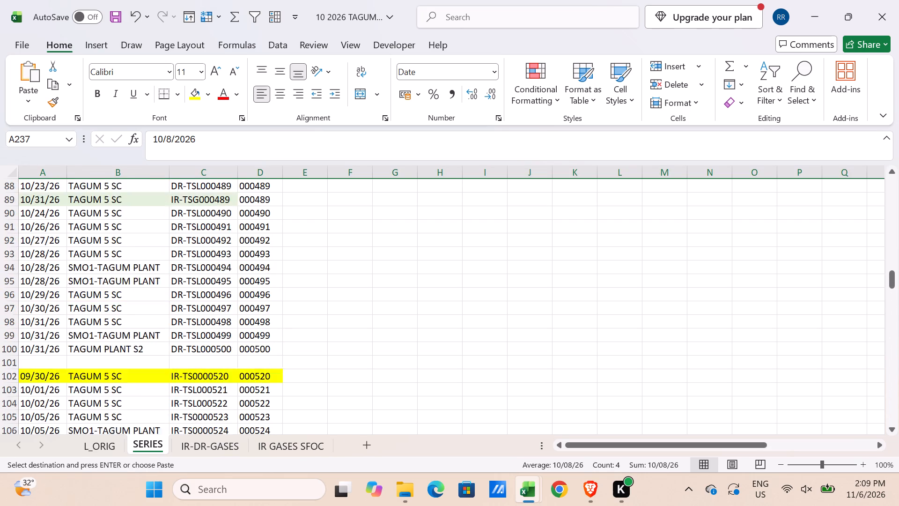
scroll(506, 382, "up", 10)
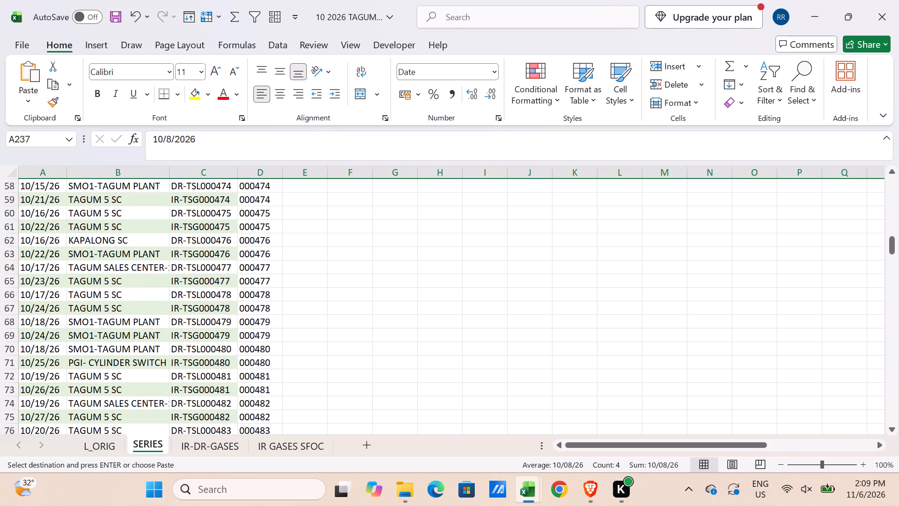
scroll(506, 382, "up", 4)
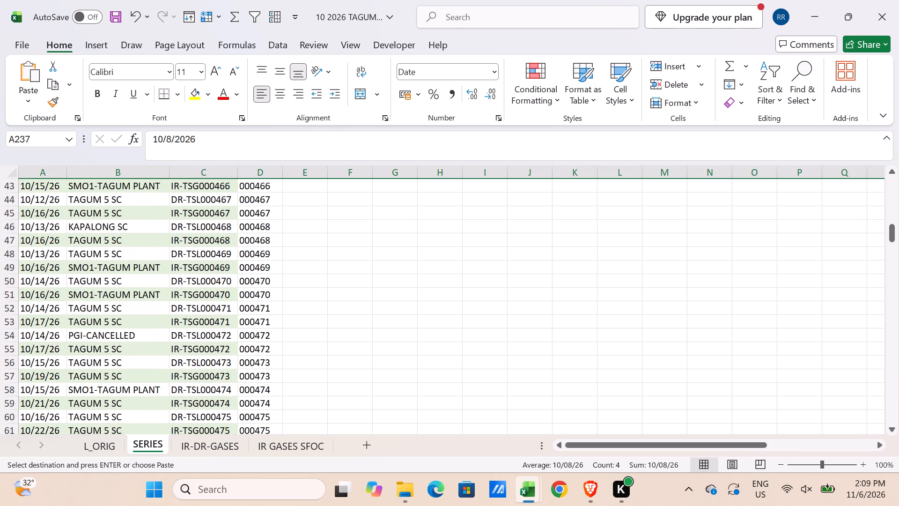
scroll(506, 382, "up", 4)
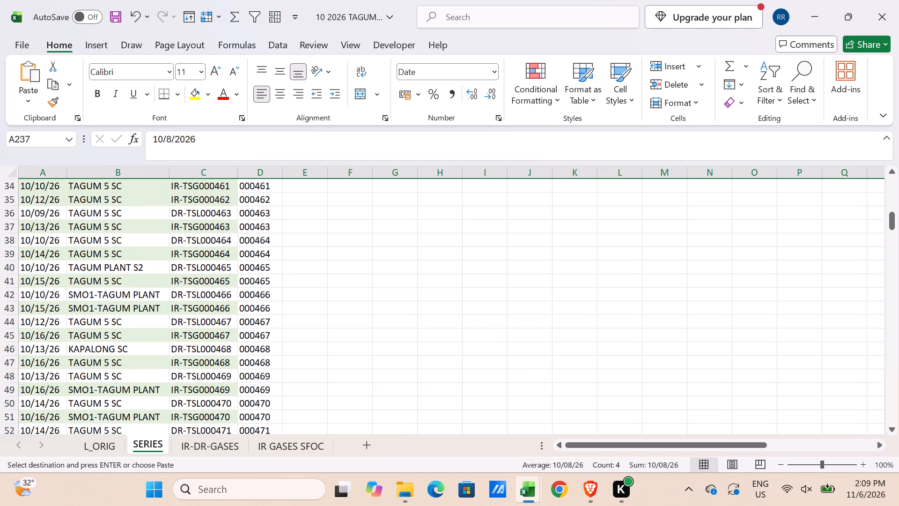
left_click(9, 226)
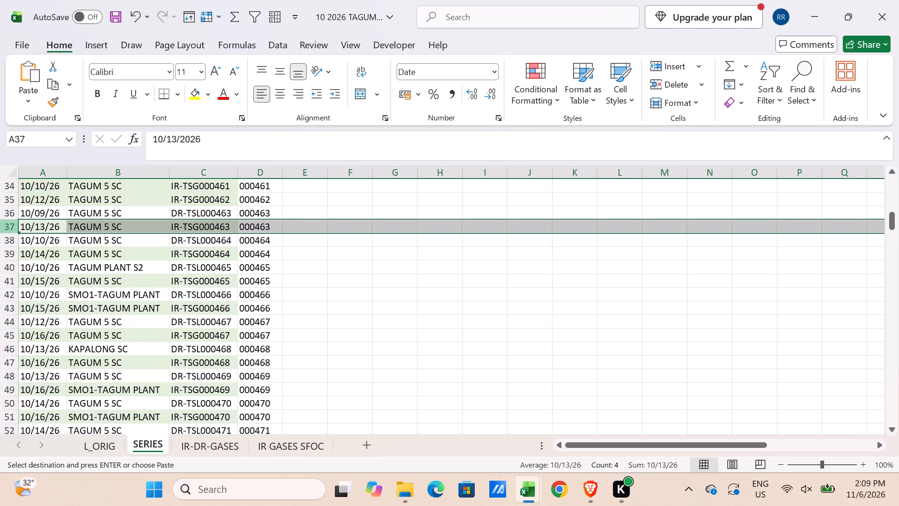
left_click(10, 216)
left_click(10, 214)
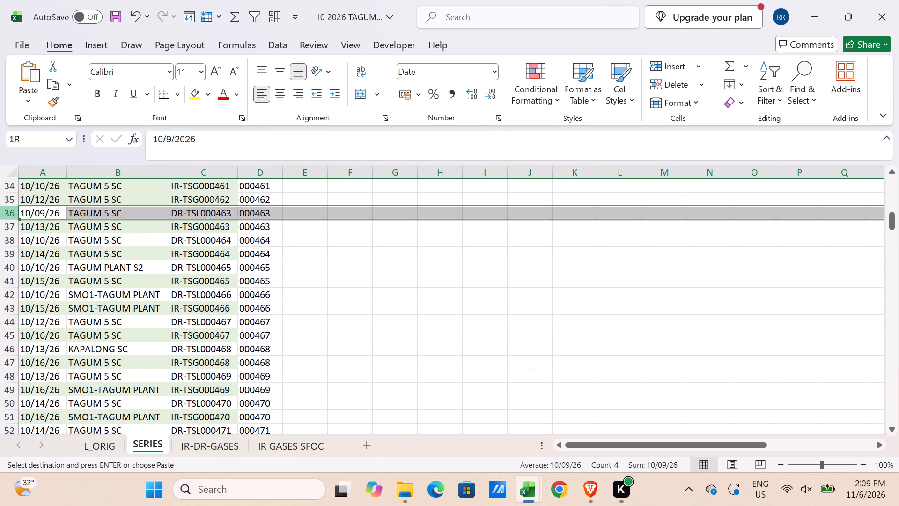
key("ctrl+shift+equal")
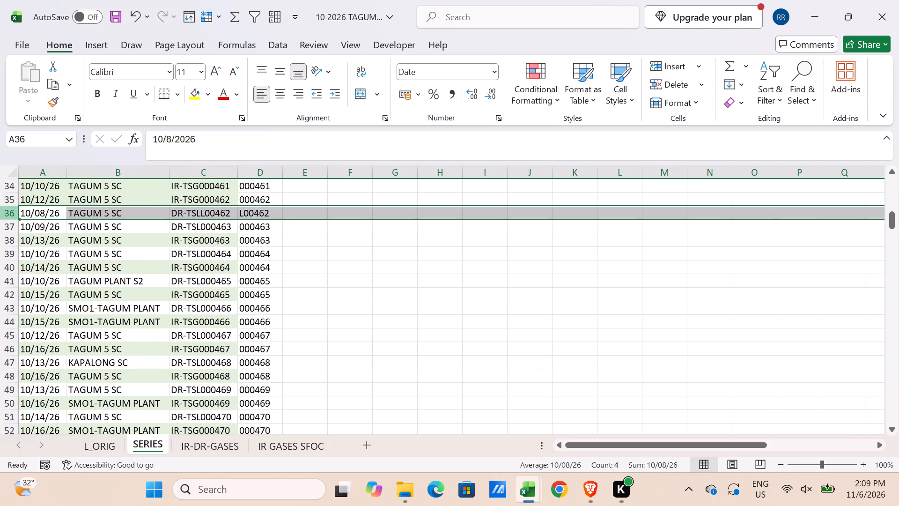
left_click(388, 281)
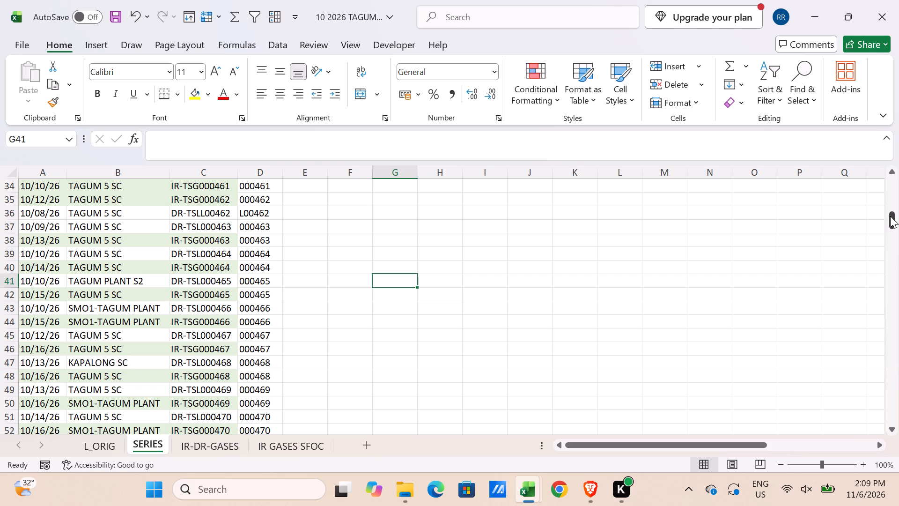
Save the October Tagum workbook.
left_click_drag(891, 217, 898, 433)
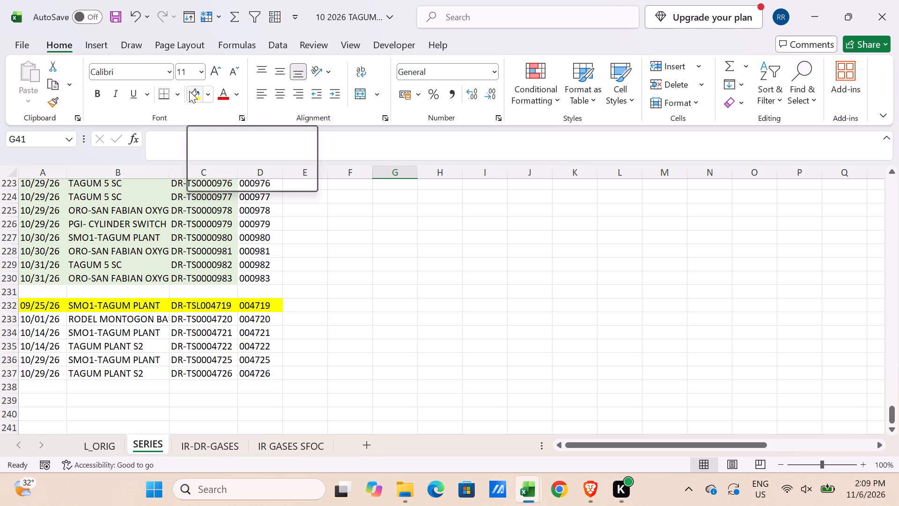
left_click(113, 15)
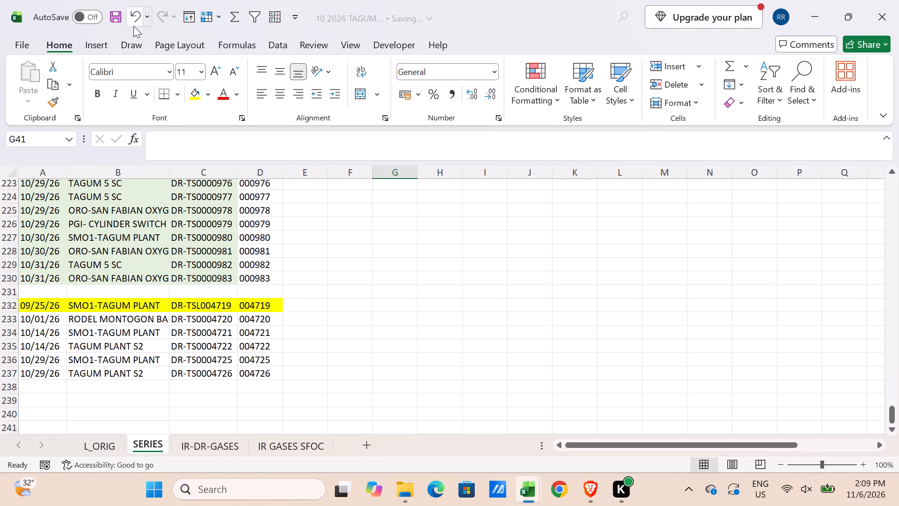
Move the lower part of the series list, A126:D237, beside the first part, starting at F9.
scroll(361, 401, "up", 10)
scroll(410, 399, "down", 10)
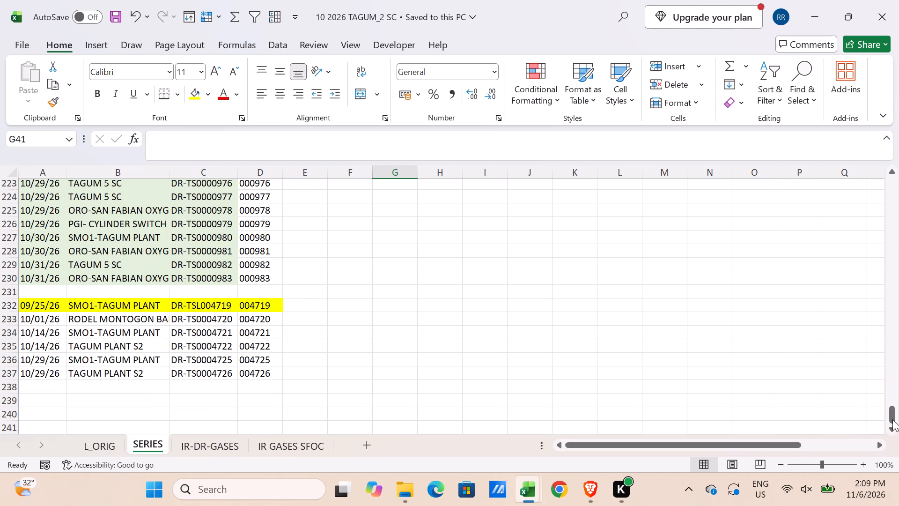
left_click_drag(892, 419, 898, 343)
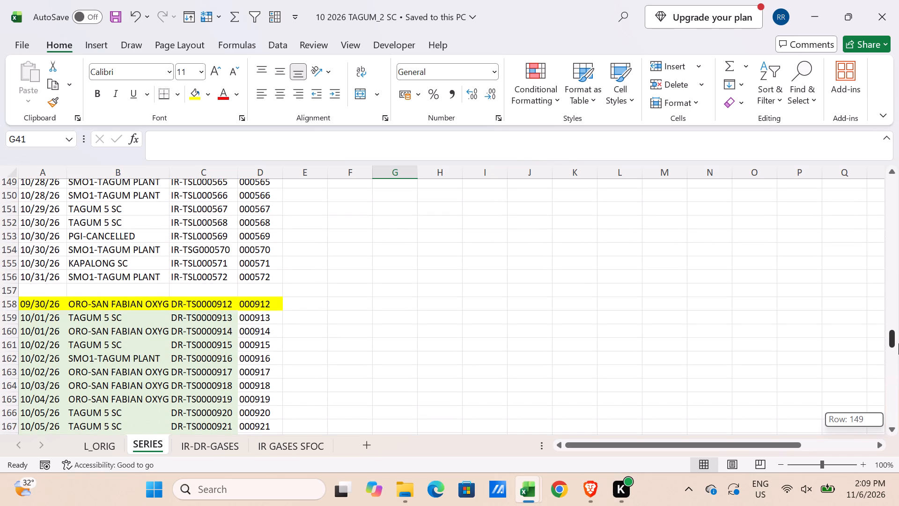
left_click_drag(898, 343, 898, 303)
scroll(335, 308, "down", 2)
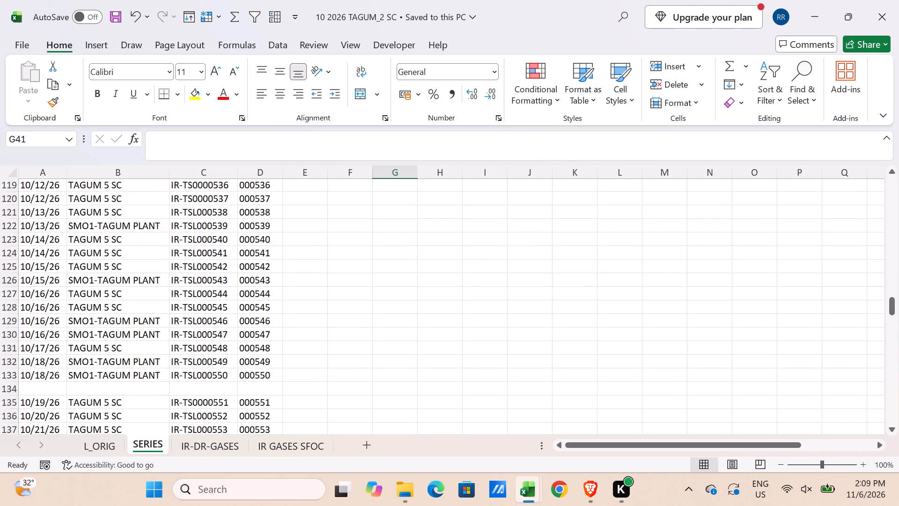
scroll(335, 308, "down", 2)
scroll(335, 308, "up", 1)
scroll(335, 308, "down", 2)
left_click(37, 319)
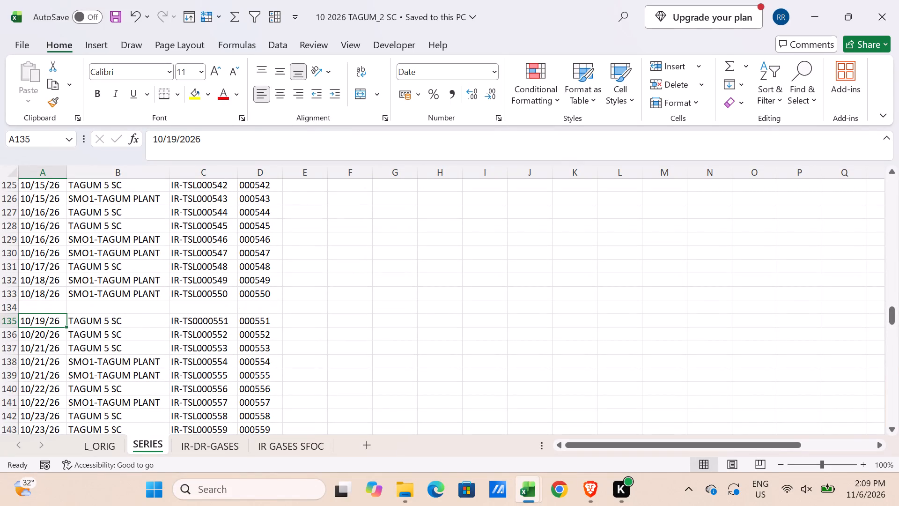
scroll(86, 323, "up", 1)
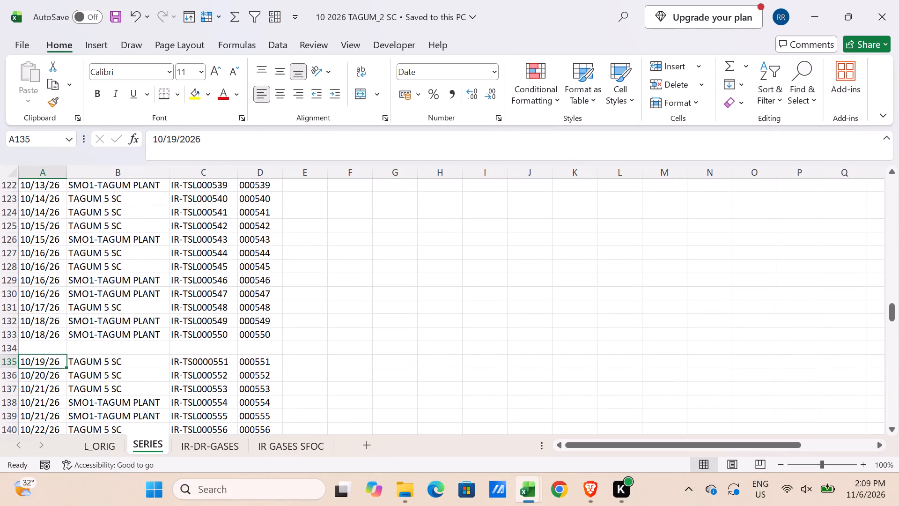
scroll(23, 252, "up", 3)
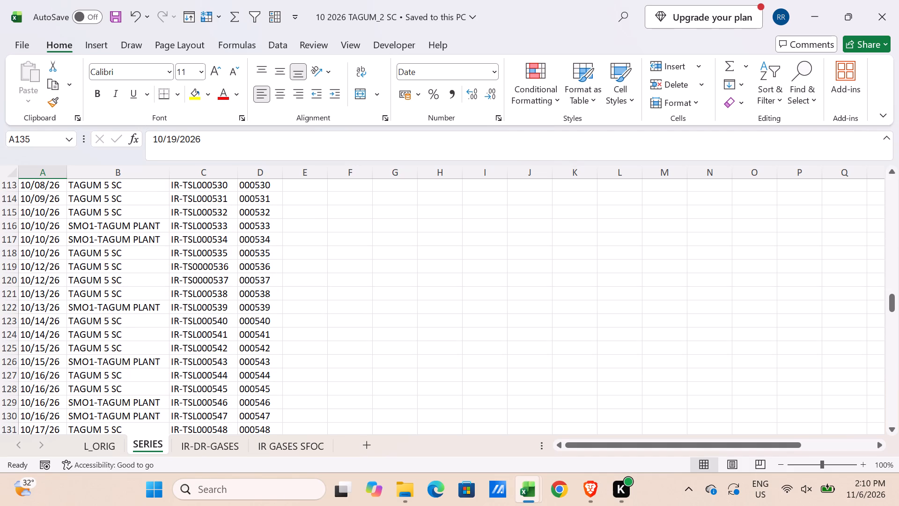
left_click(34, 228)
scroll(39, 322, "down", 1)
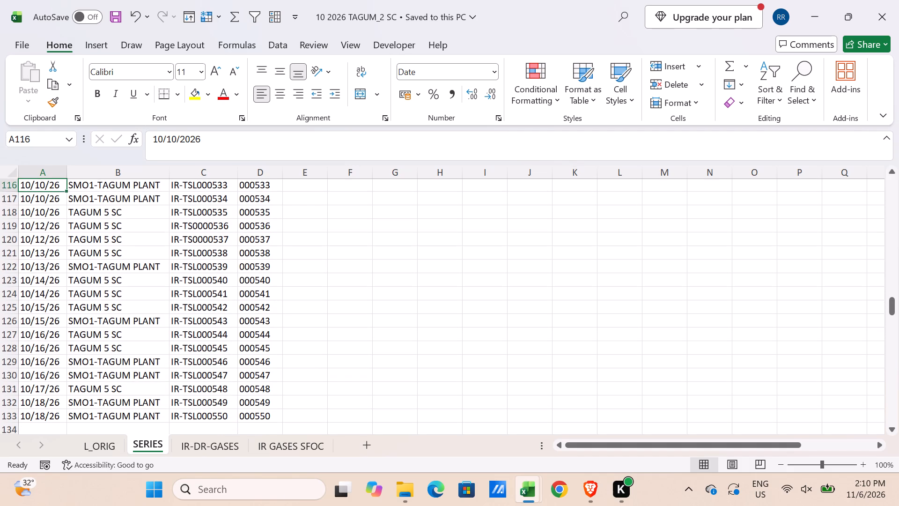
left_click(30, 322)
scroll(200, 333, "down", 20)
scroll(200, 333, "down", 4)
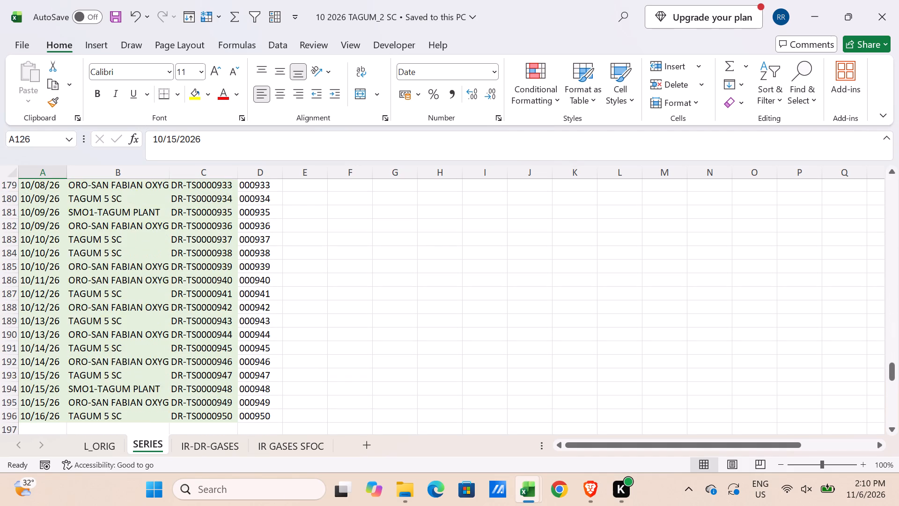
scroll(240, 340, "down", 9)
scroll(240, 339, "up", 1)
scroll(240, 339, "down", 5)
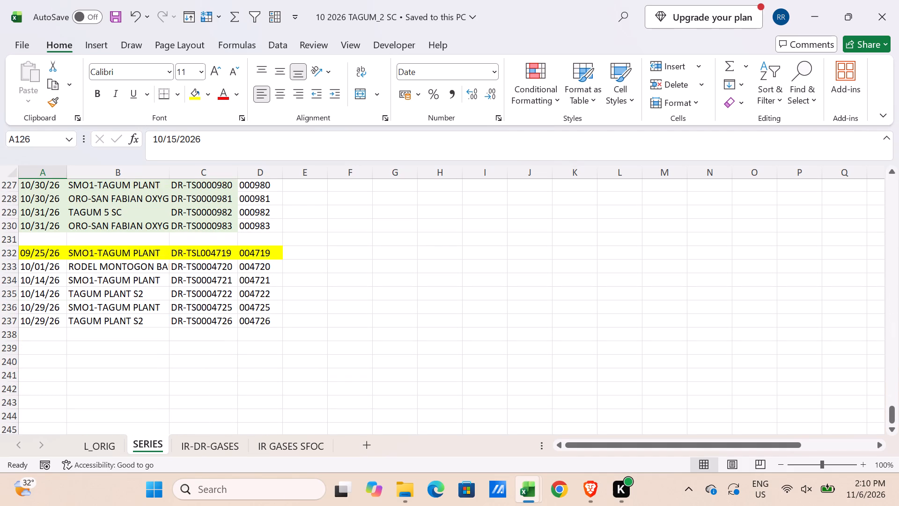
left_click(265, 321, "shift")
key("ctrl+x")
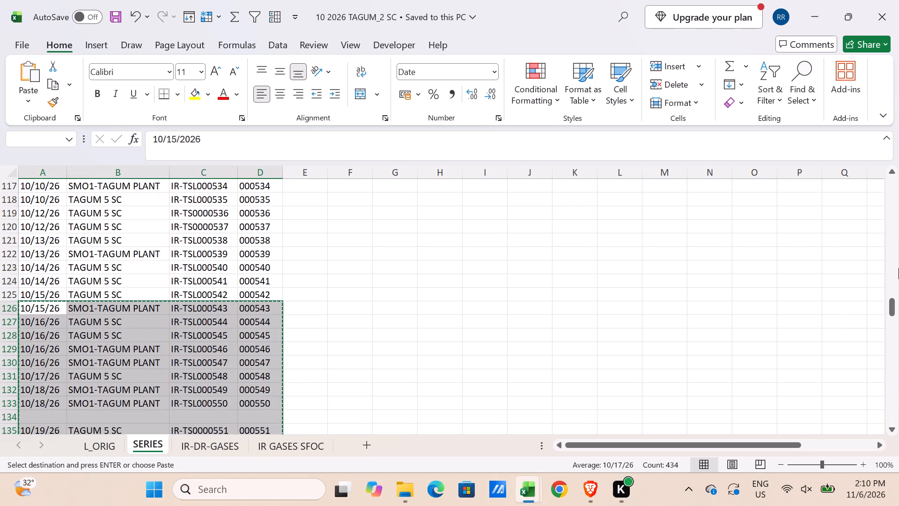
left_click_drag(888, 302, 884, 97)
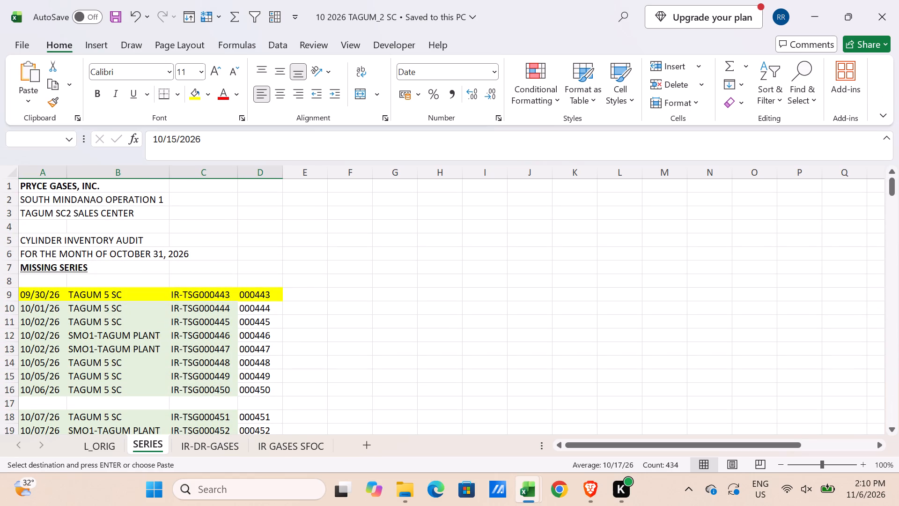
left_click(364, 298)
key("ctrl+v")
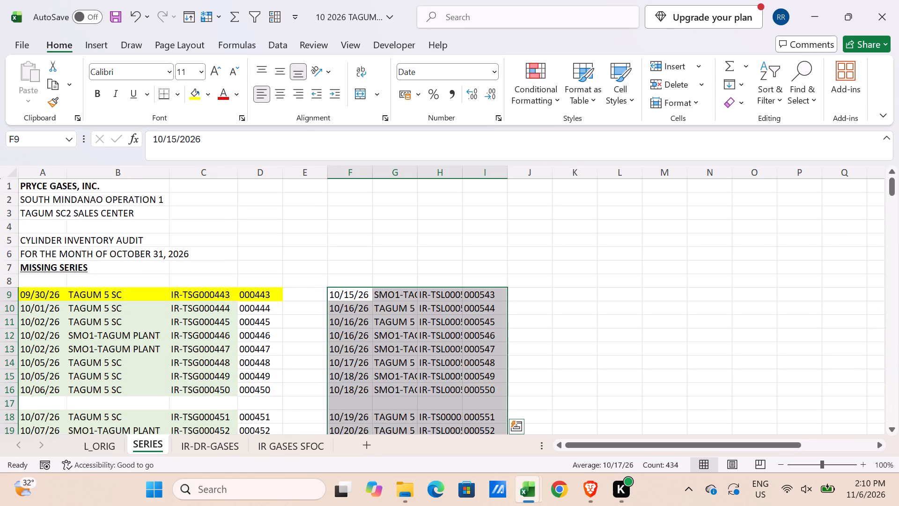
AutoFit the widths of columns F to I and narrow the blank column E into a slim gap between the two blocks.
key("alt+h")
key("alt+o")
key("i")
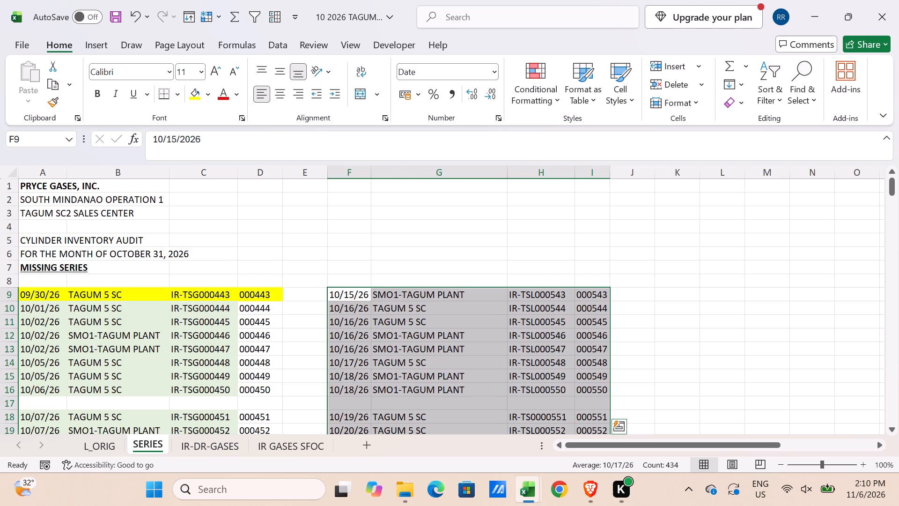
left_click_drag(327, 174, 295, 184)
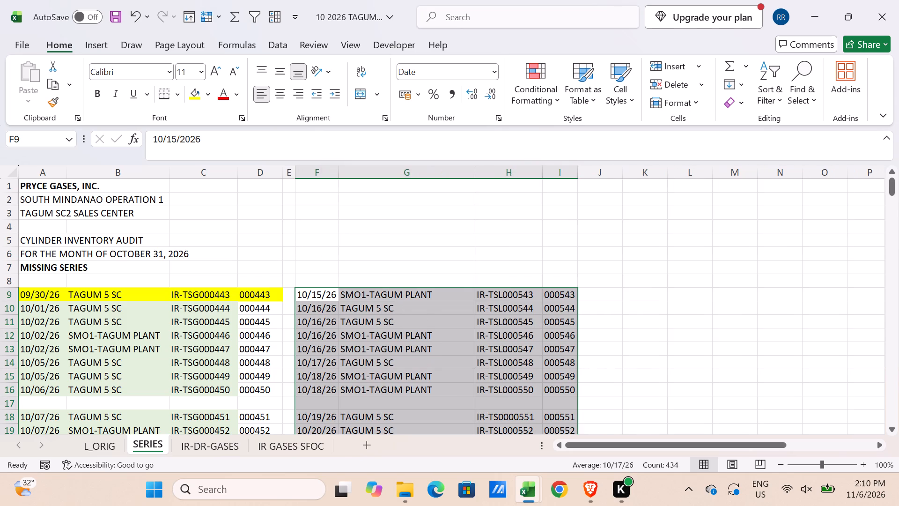
Scale the SERIES sheet's printout to 1 page wide and 2 pages tall, checking the print preview between the two settings.
left_click(174, 41)
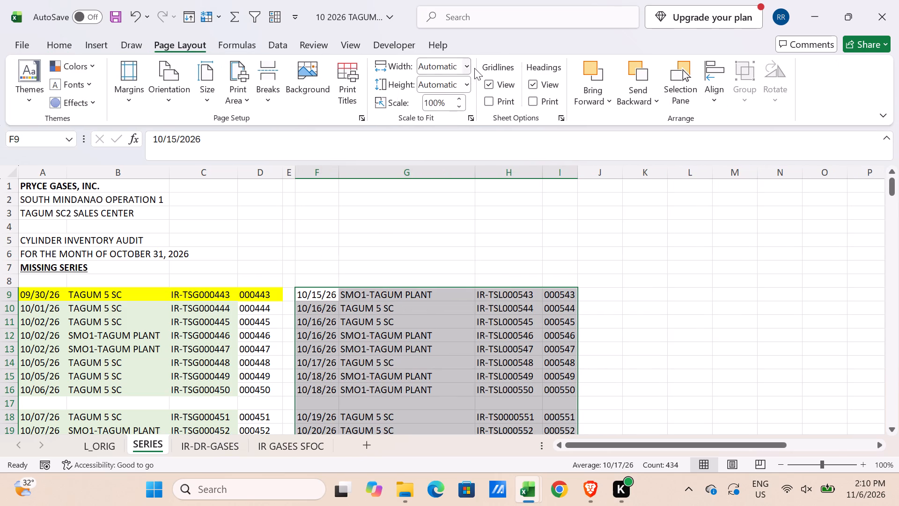
left_click(468, 66)
left_click(440, 101)
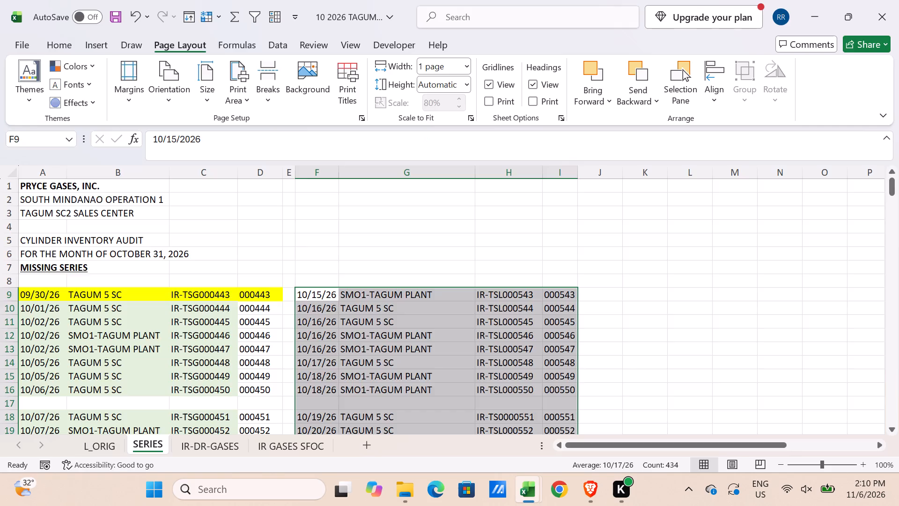
key("ctrl+p")
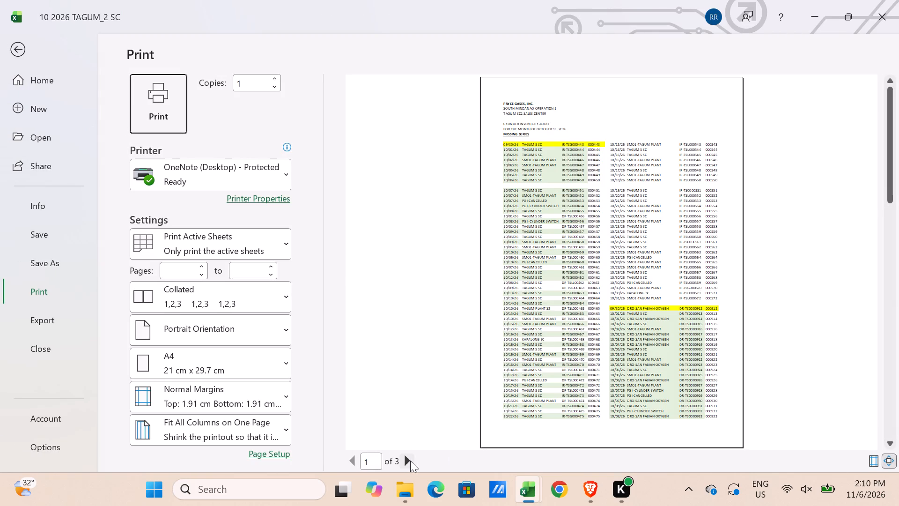
left_click(410, 461)
left_click(410, 461)
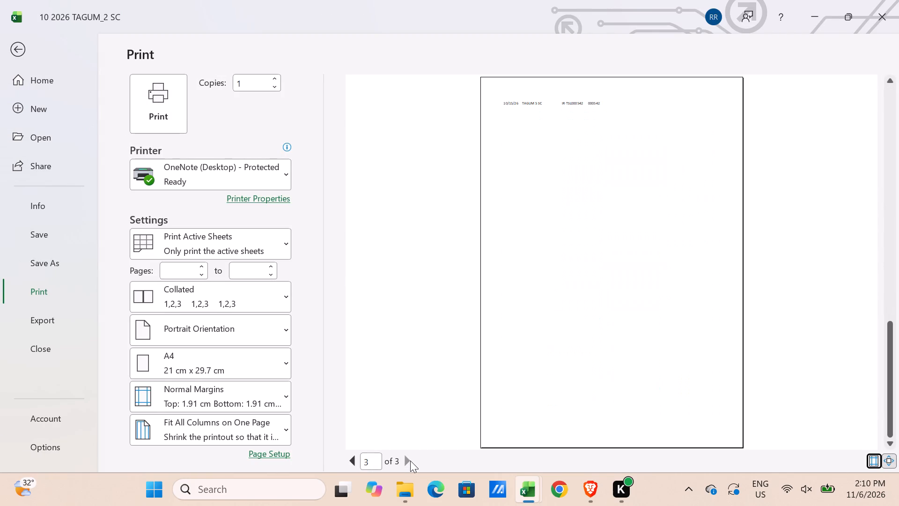
key("Escape")
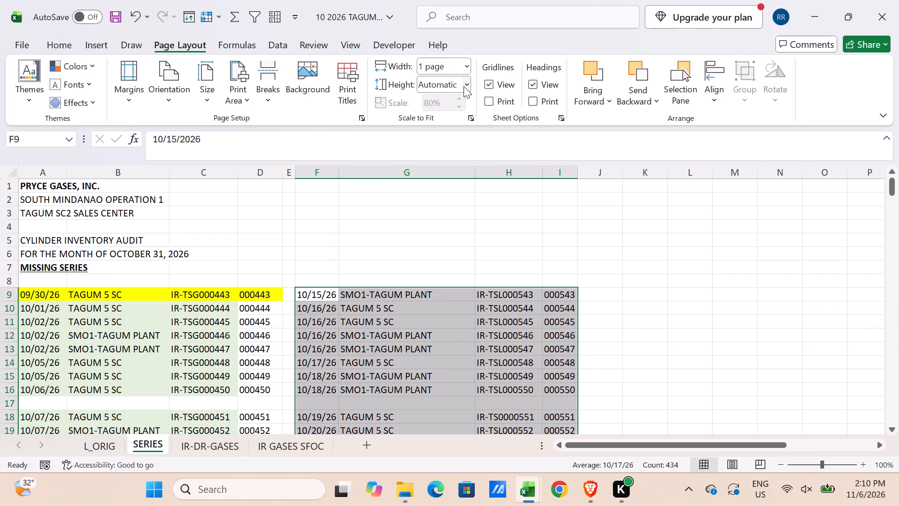
left_click(464, 86)
left_click(438, 142)
Set rows 7 to 8 of the SERIES sheet to repeat at the top of every printed page and check the print preview.
left_click(346, 90)
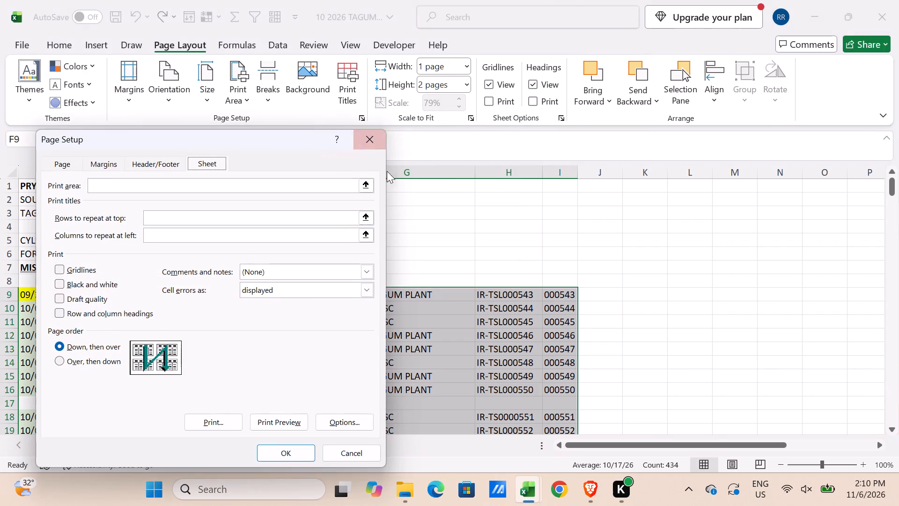
left_click(365, 216)
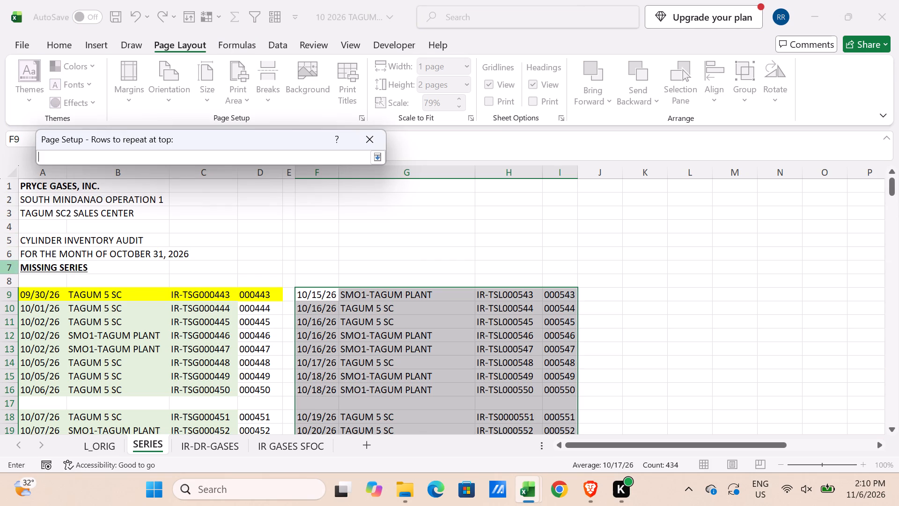
left_click_drag(17, 271, 15, 284)
key("Return")
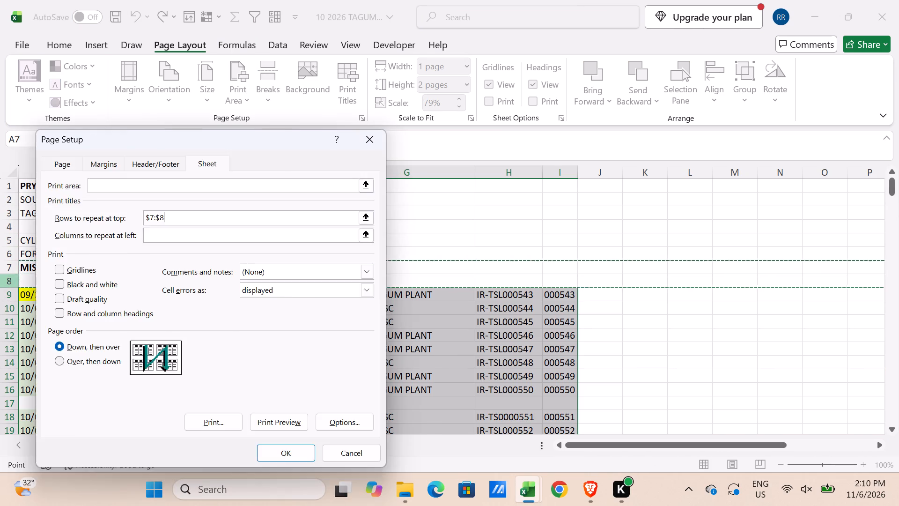
key("Return")
key("ctrl+p")
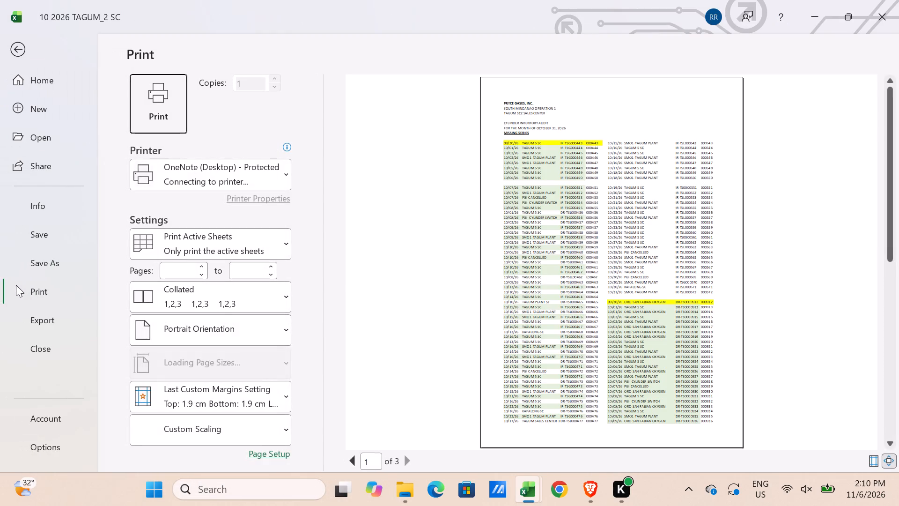
left_click(405, 460)
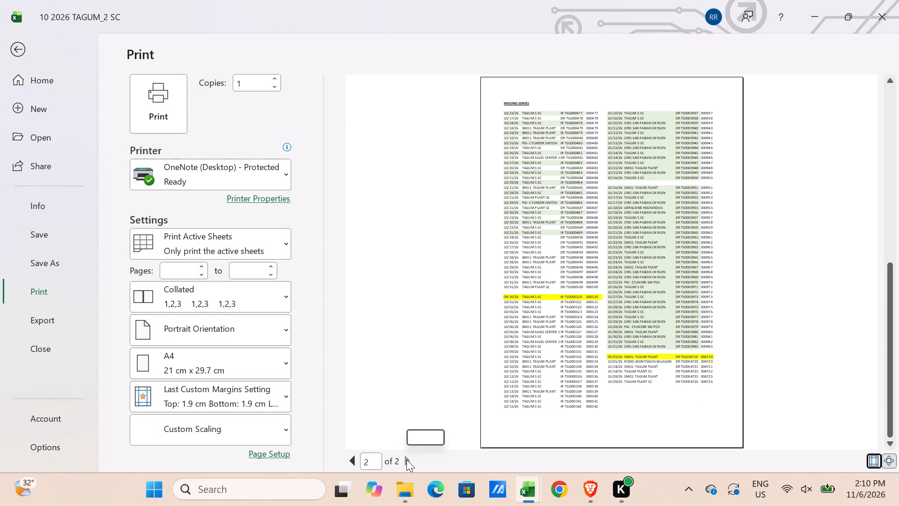
key("Escape")
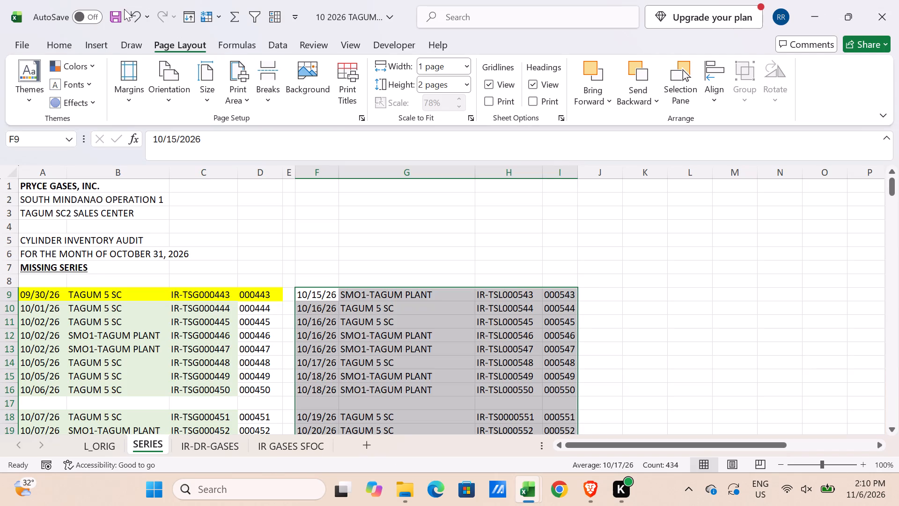
Save the October Tagum workbook and clear the selection of the moved block.
left_click(112, 22)
scroll(547, 327, "down", 3)
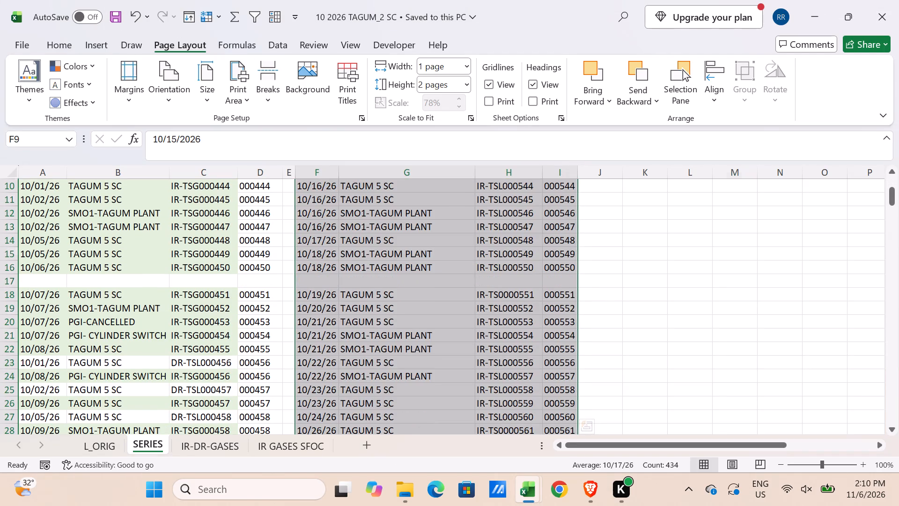
left_click(713, 317)
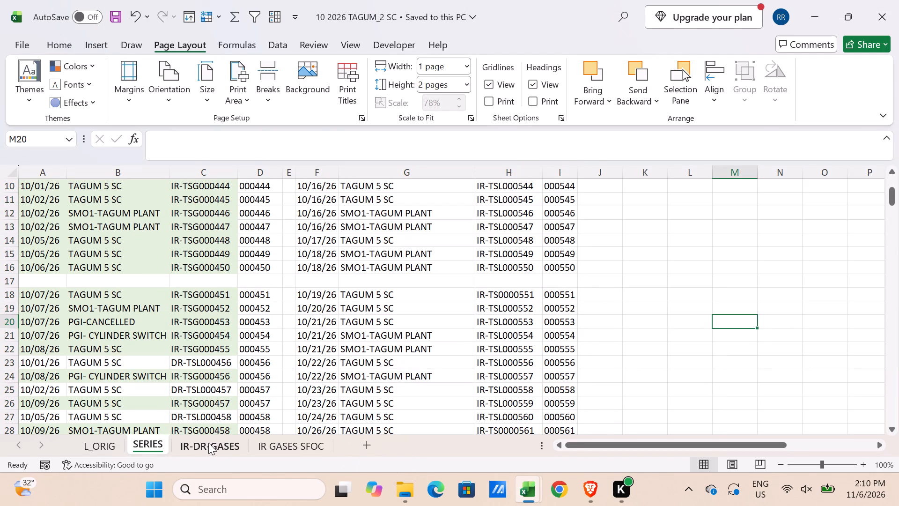
Duplicate the L_ORIG sheet, place the copy after SERIES, and rename it L_CONT_CYL.
left_click_drag(117, 445, 199, 446)
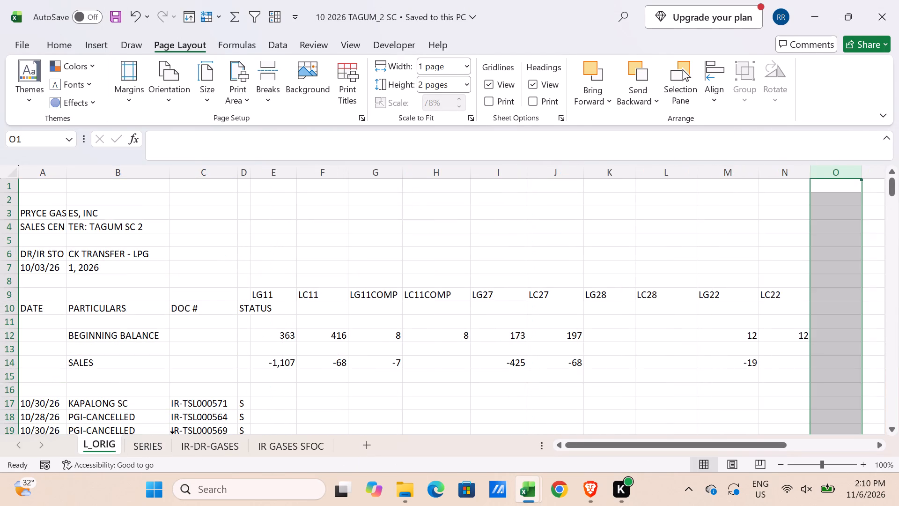
left_click_drag(199, 446, 217, 448)
double_click(217, 448)
type("L_CONT")
type("_CYL")
key("Return")
scroll(349, 275, "up", 9)
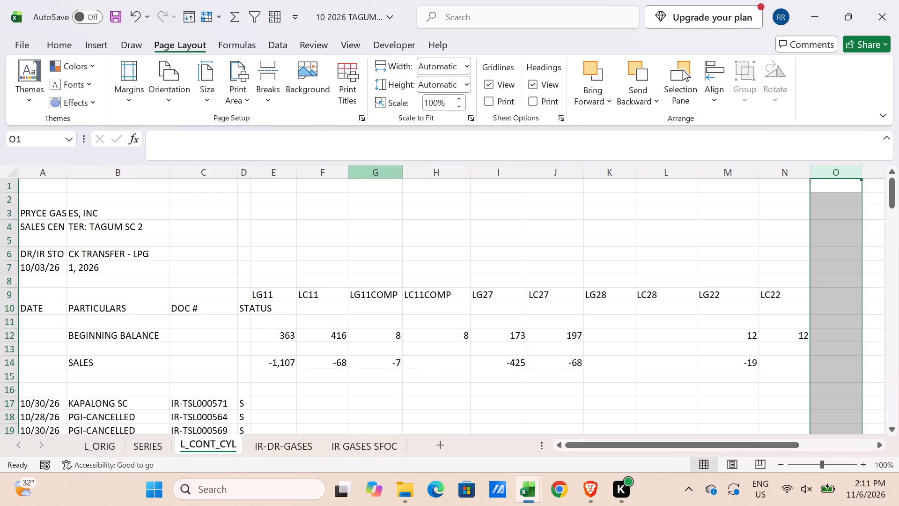
Copy header rows 8 to 9 from the September LPG population workbook's Tagum 2 sheet and insert them above row 9 of L_CONT_CYL.
left_click(537, 492)
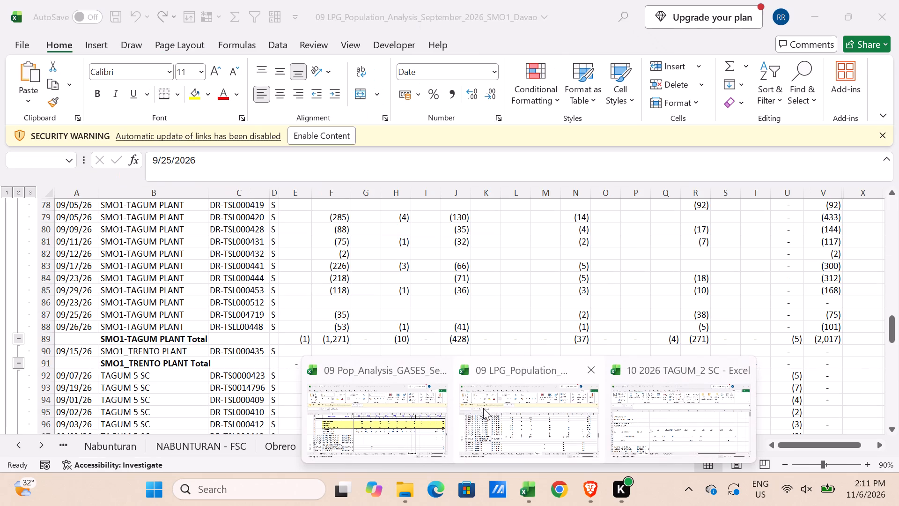
left_click(527, 407)
scroll(368, 372, "up", 6)
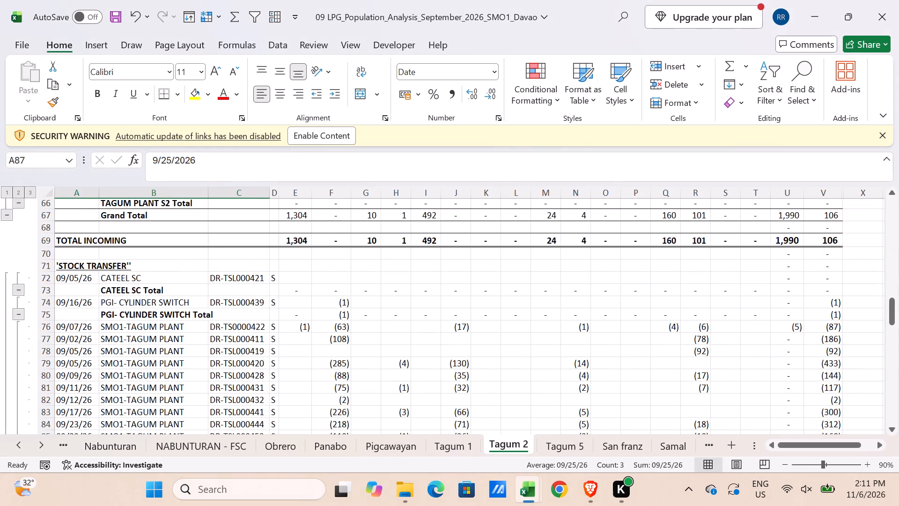
scroll(368, 372, "up", 3)
scroll(327, 350, "up", 20)
scroll(327, 350, "up", 1)
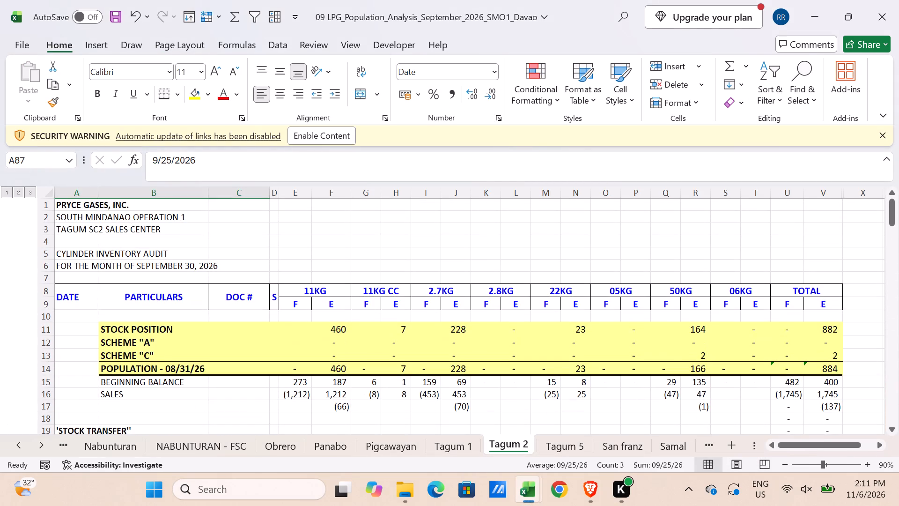
scroll(157, 322, "down", 1)
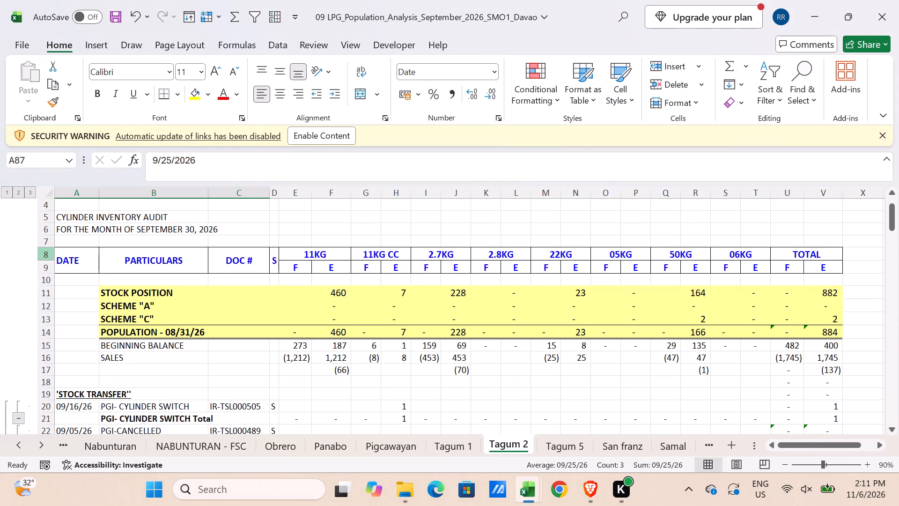
left_click_drag(48, 253, 50, 270)
key("ctrl+c")
key("alt+Tab")
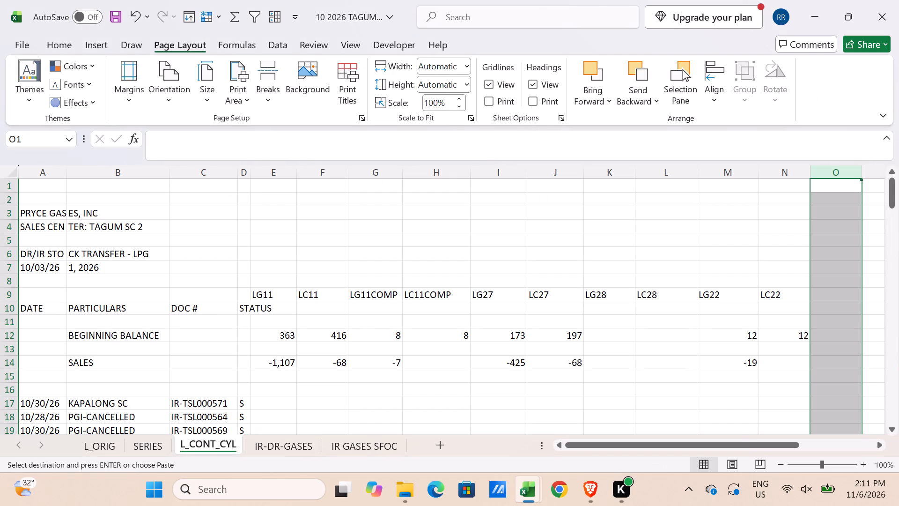
left_click(7, 297)
key("ctrl+shift+equal")
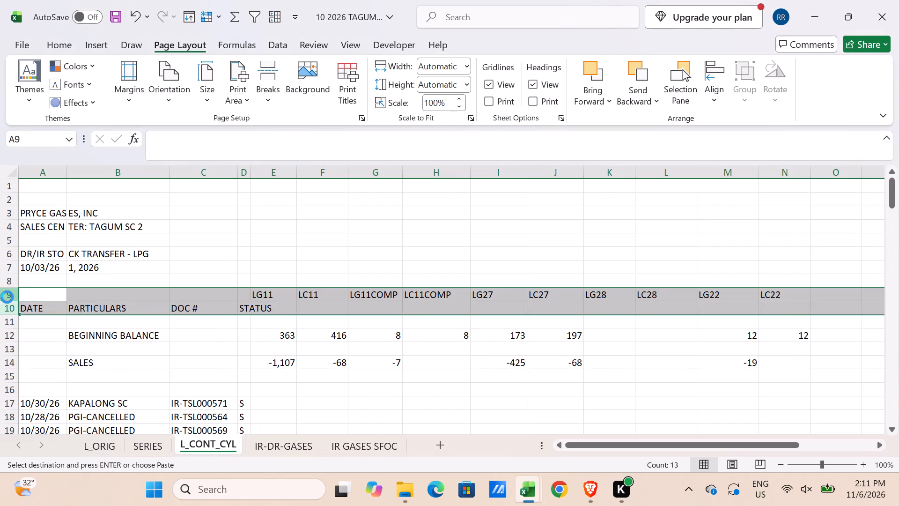
Copy title rows 1 to 6 from the SERIES sheet and insert them at the top of L_CONT_CYL.
left_click(159, 448)
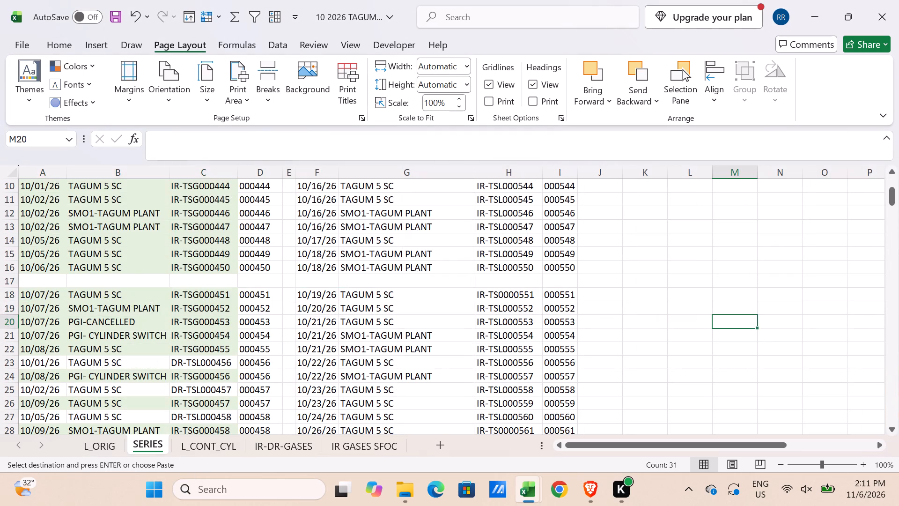
left_click_drag(890, 198, 884, 130)
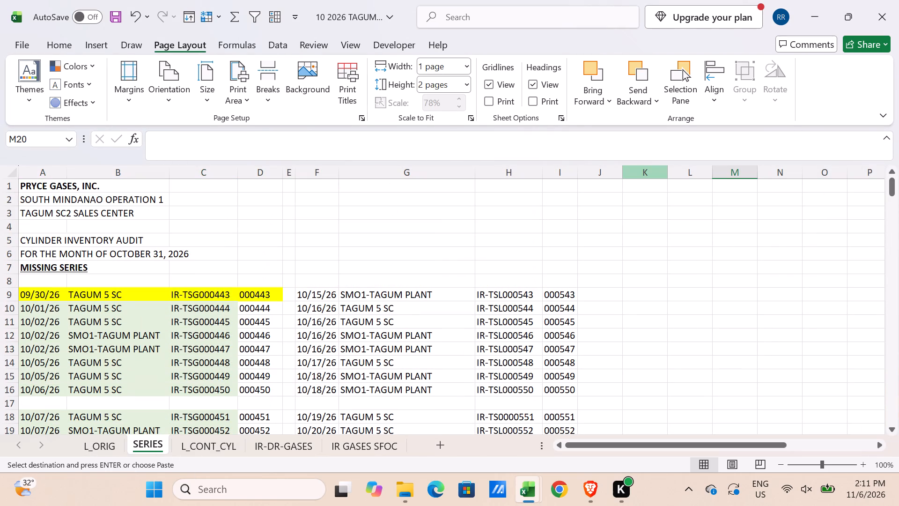
left_click_drag(15, 184, 23, 249)
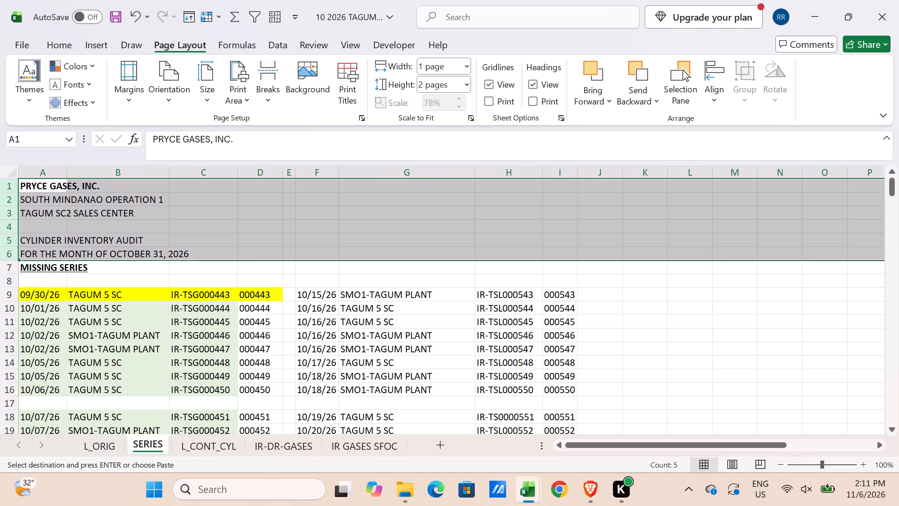
key("ctrl+c")
key("alt+Tab")
key("alt+Tab")
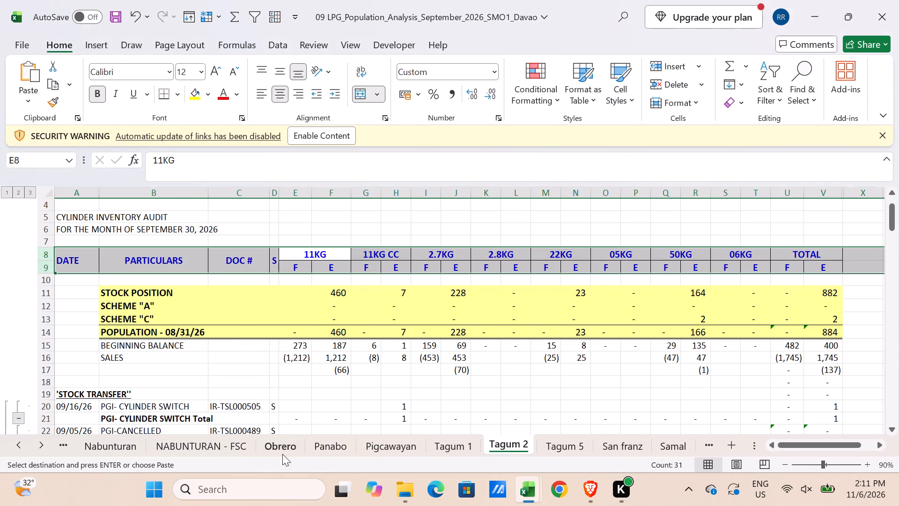
left_click(217, 448)
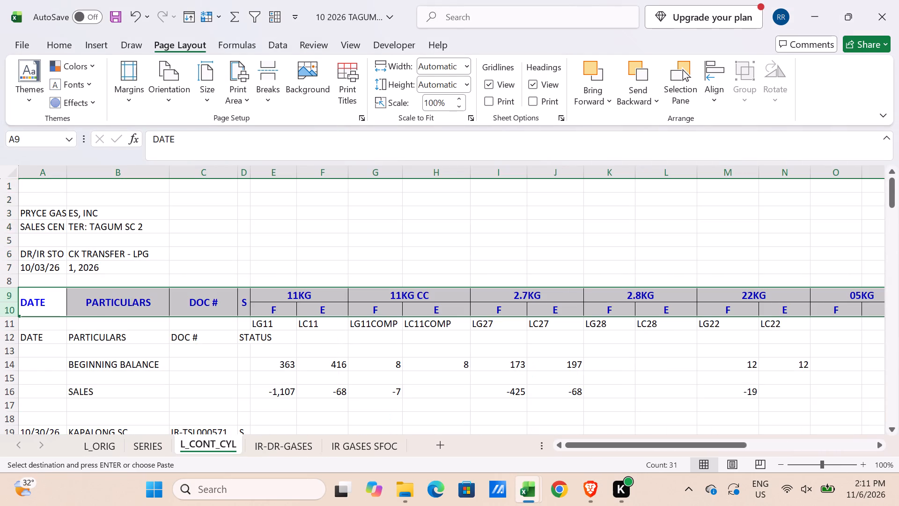
left_click(6, 184)
key("ctrl+shift+equal")
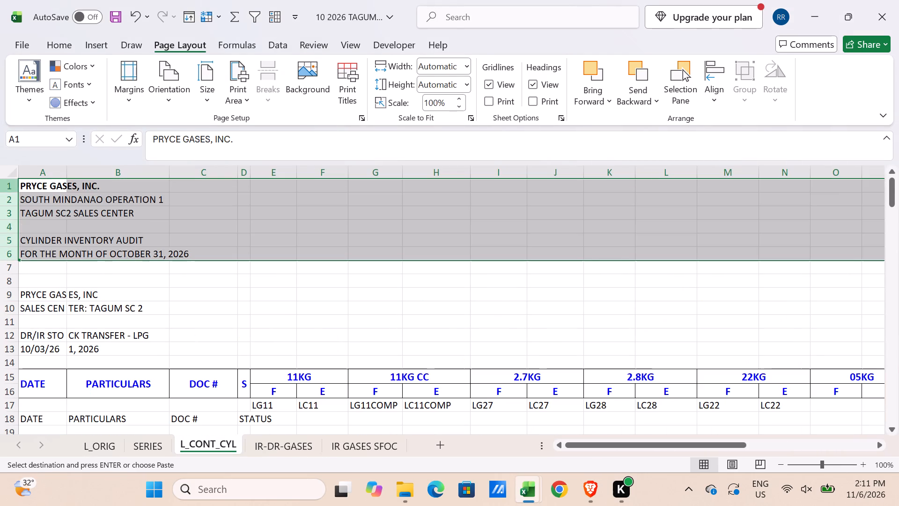
Delete the old title rows 8 to 14 of L_CONT_CYL, plus the old column label rows 10 to 11 beneath the new header.
left_click_drag(10, 282, 23, 350)
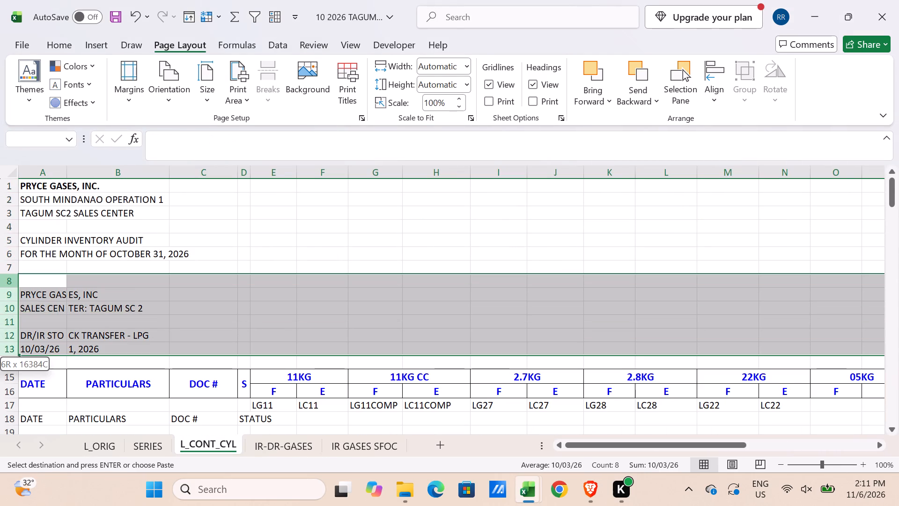
left_click_drag(23, 350, 23, 359)
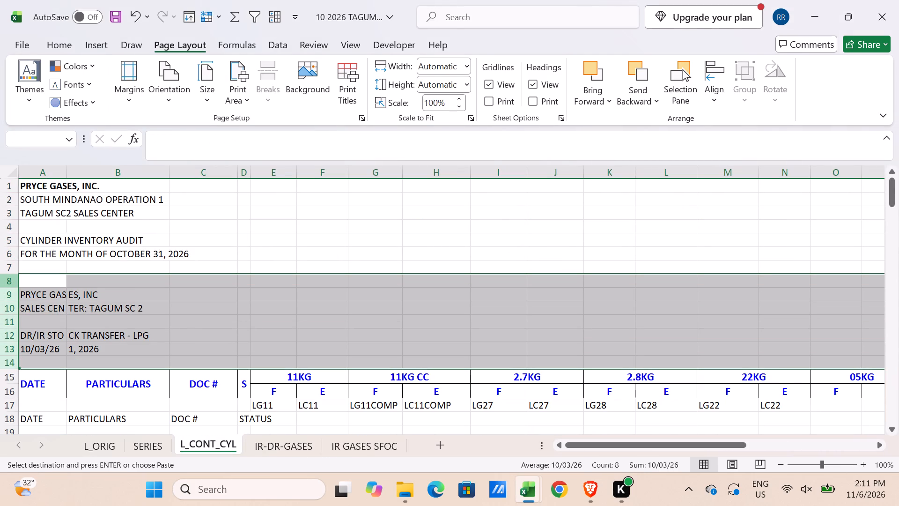
key("ctrl+minus")
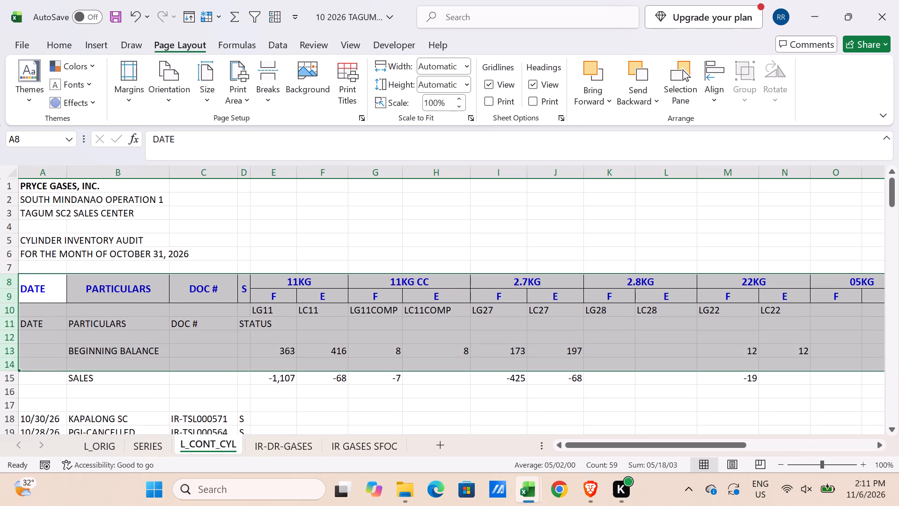
left_click(13, 315)
left_click_drag(18, 310, 21, 332)
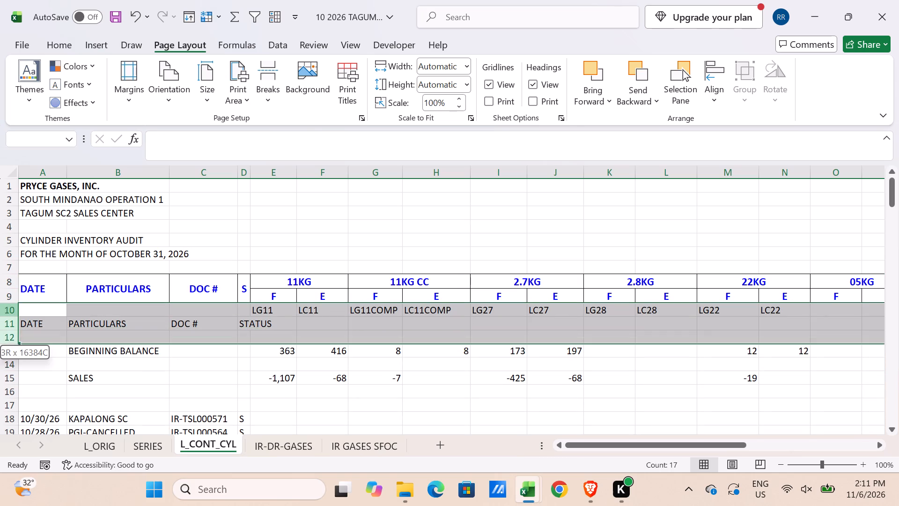
left_click_drag(21, 332, 25, 327)
key("ctrl+minus")
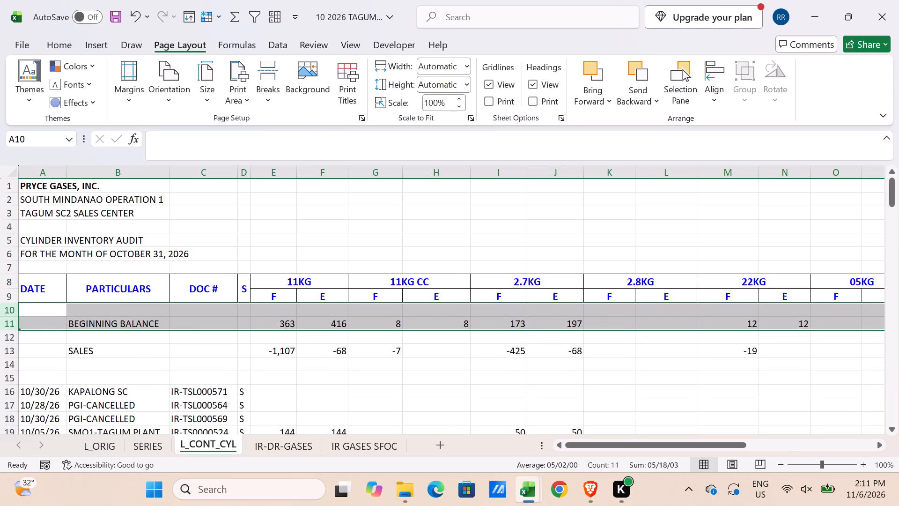
Format columns E to V of L_CONT_CYL with the custom number format _(* #,##0_);_(* (#,##0);_(* "-"??_);_(@_).
left_click_drag(273, 173, 898, 167)
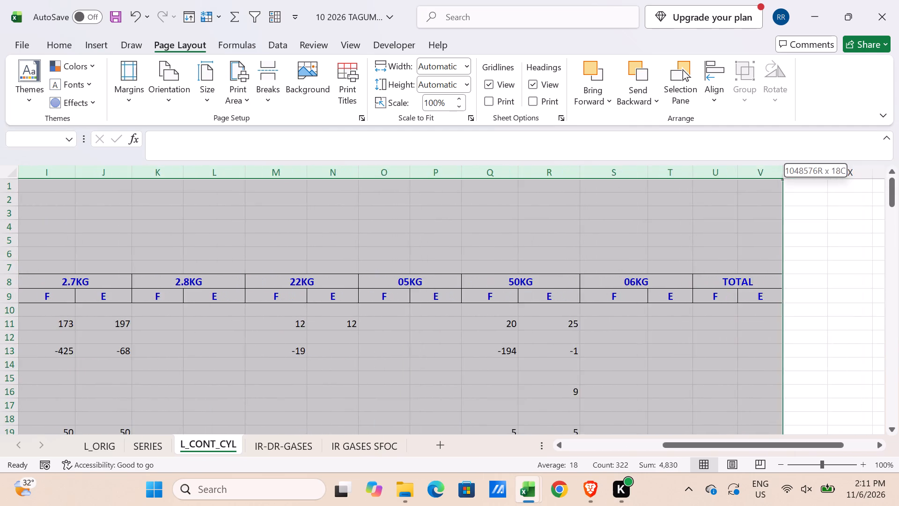
left_click_drag(898, 167, 687, 179)
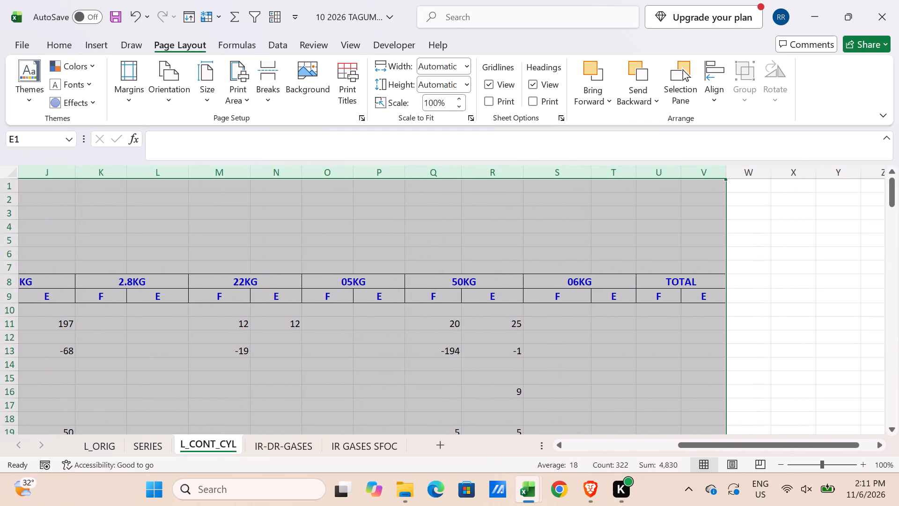
left_click_drag(720, 444, 66, 323)
left_click_drag(724, 441, 255, 408)
right_click(287, 175)
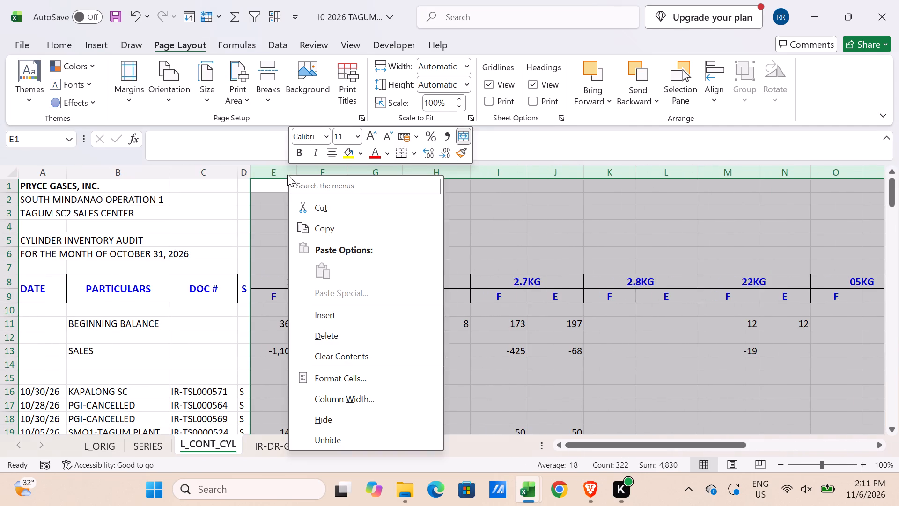
left_click(335, 375)
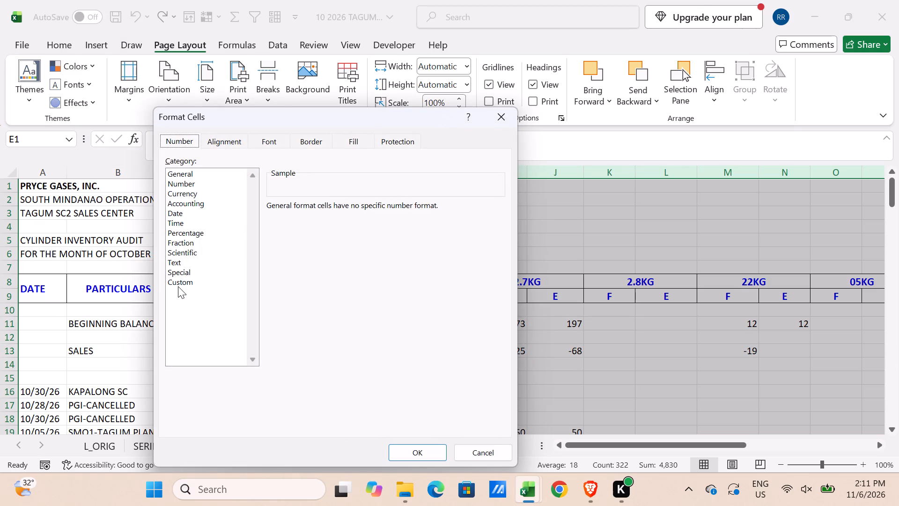
left_click(178, 286)
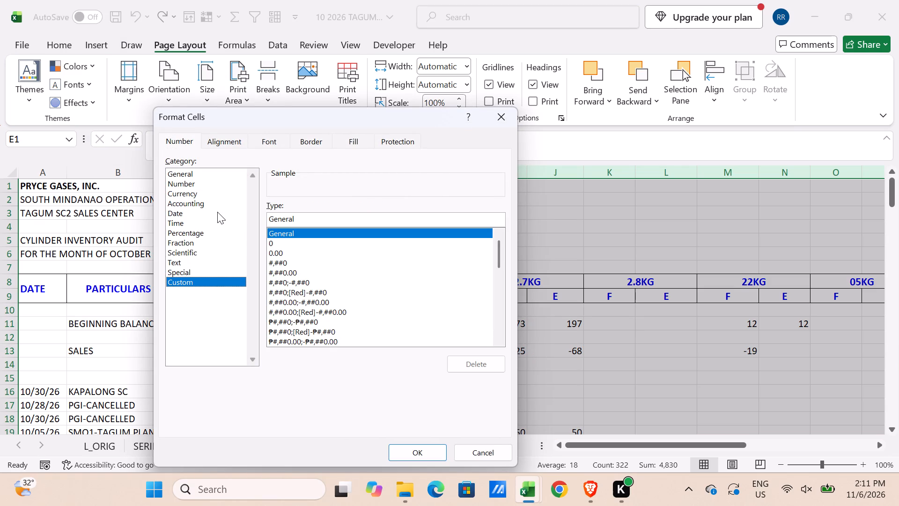
left_click_drag(500, 255, 515, 315)
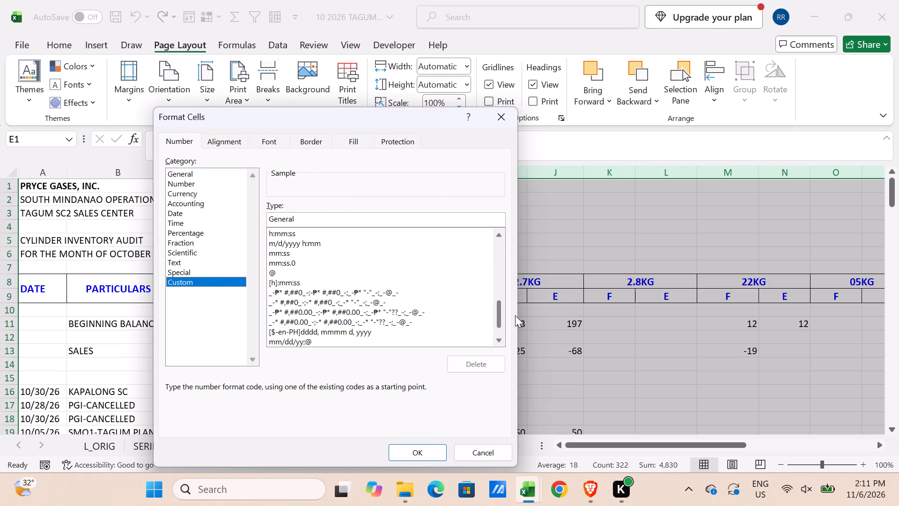
left_click_drag(515, 315, 521, 346)
left_click(371, 326)
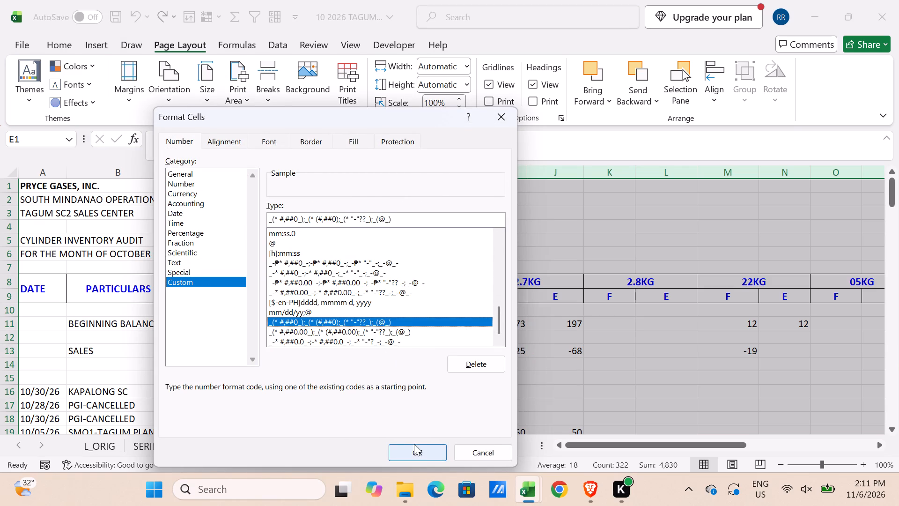
left_click(418, 454)
Narrow columns E to V to a uniform width, and fit columns A and E to their contents.
left_click(299, 176)
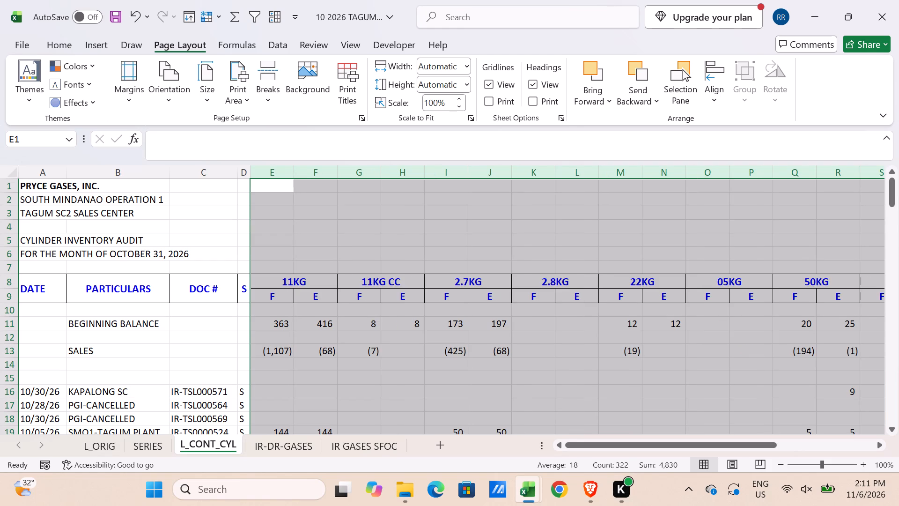
left_click(65, 175)
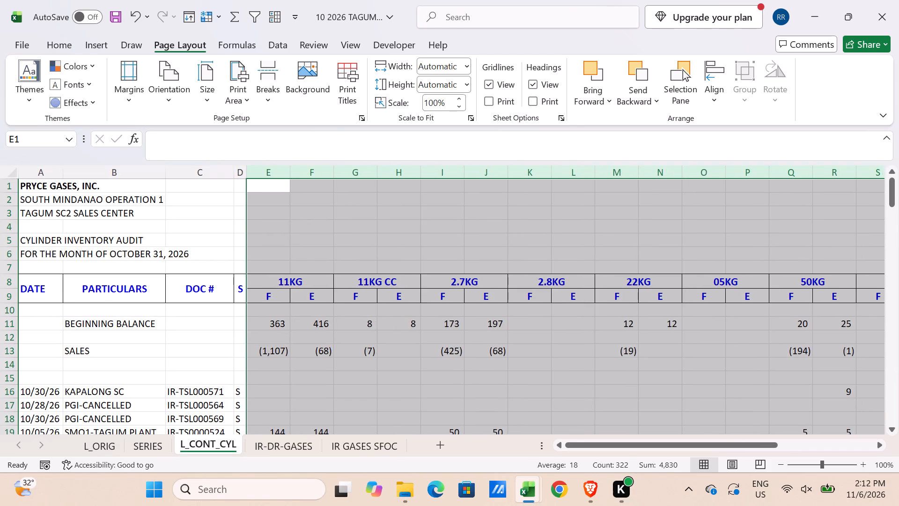
scroll(273, 254, "down", 1, "ctrl")
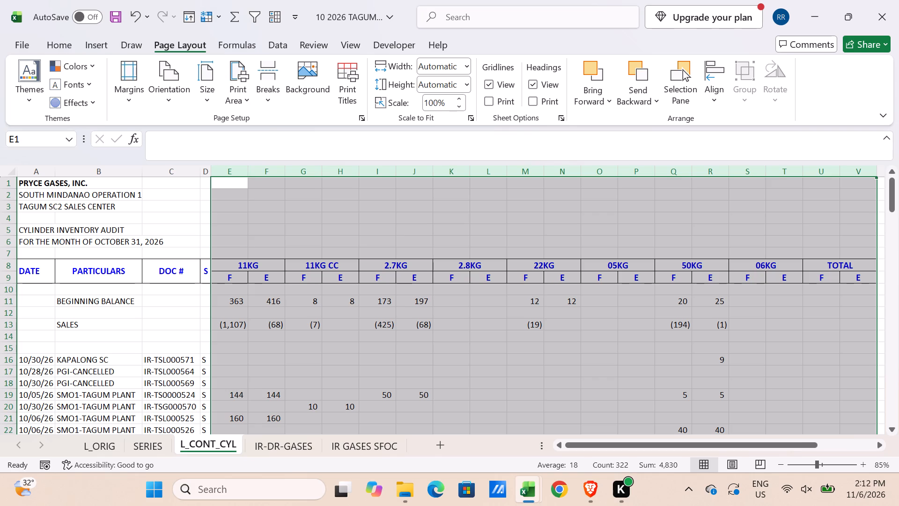
left_click(245, 167)
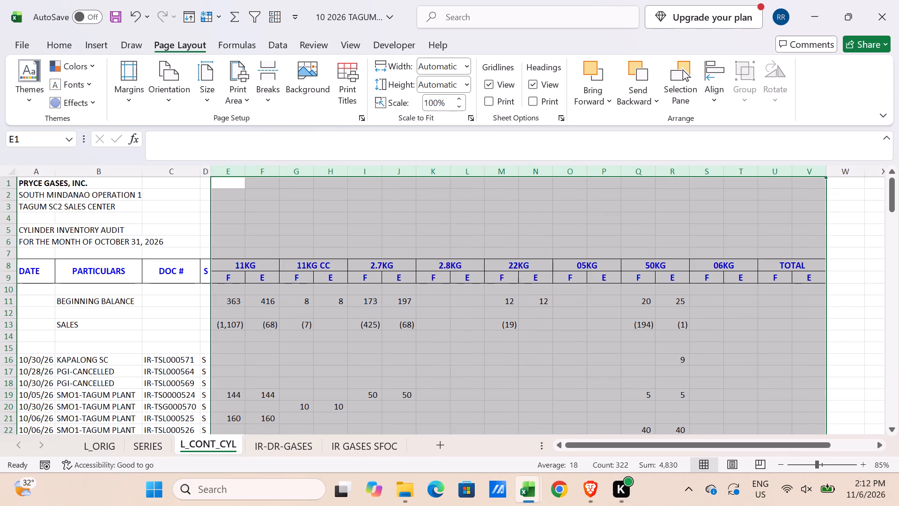
left_click(249, 168)
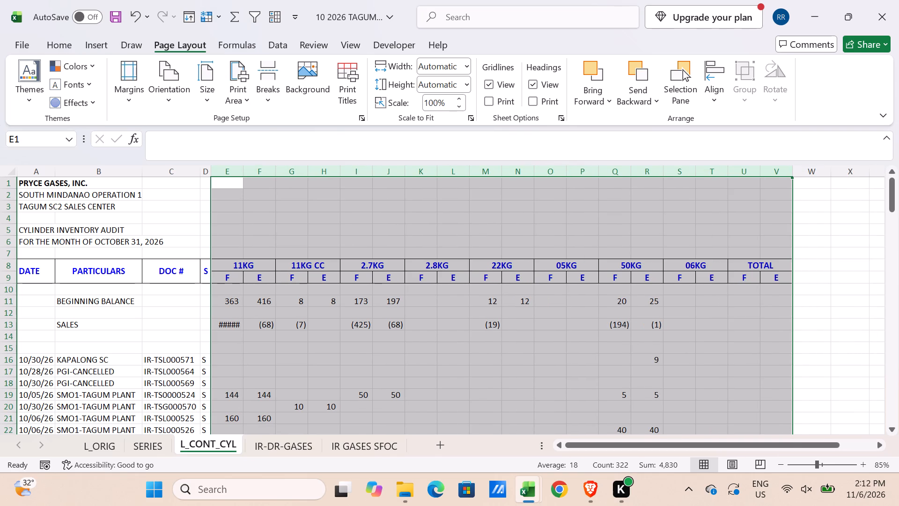
left_click(248, 268)
left_click(243, 173)
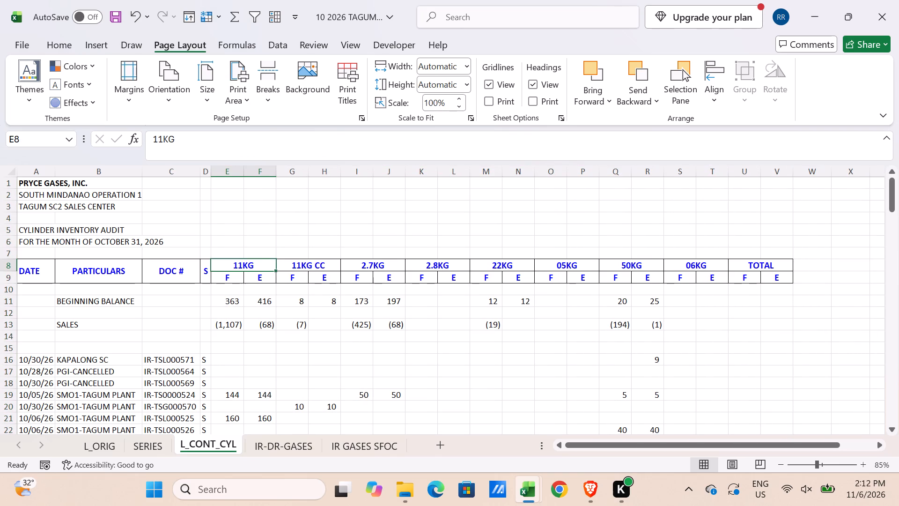
Copy the TOTAL formulas U15:V15 from the September workbook's Tagum 2 sheet and paste only the formulas into U11:V11 of L_CONT_CYL.
key("alt+Tab")
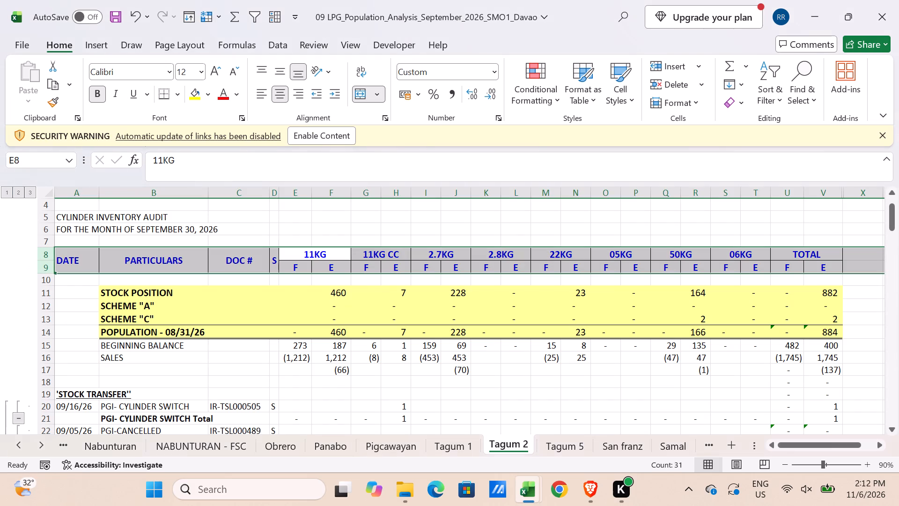
left_click_drag(788, 344, 805, 344)
key("ctrl+c")
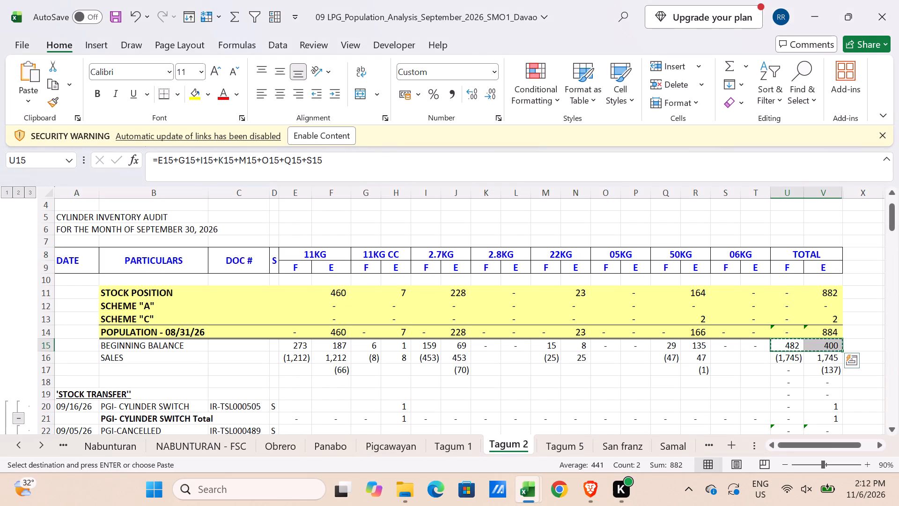
key("alt+Tab")
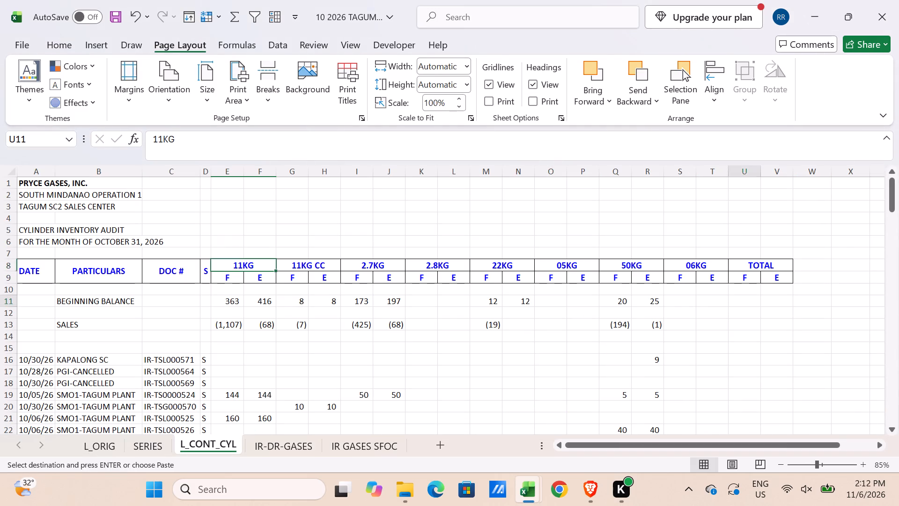
left_click(738, 298)
key("alt+e")
type("SF")
key("Return")
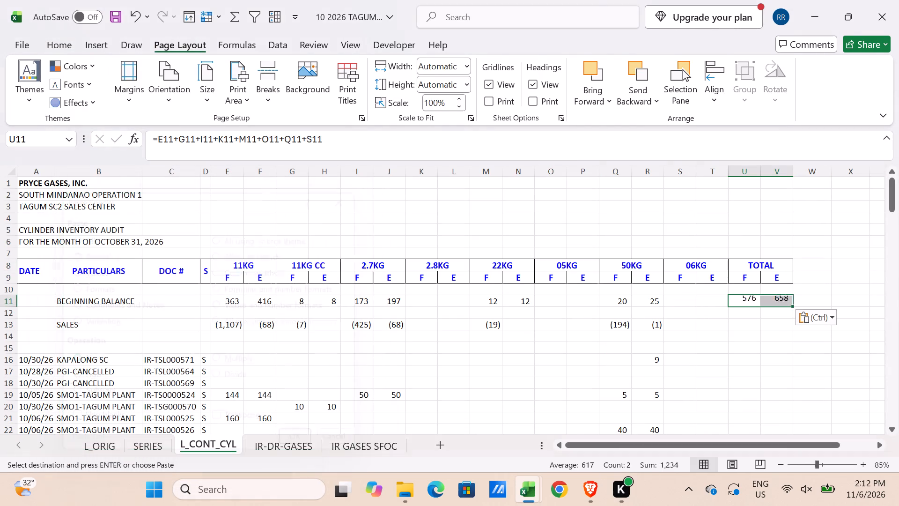
Fill the TOTAL formulas in U11:V11 down to the DIFFERENCE row 139 and fit column U to its contents.
left_click_drag(791, 305, 800, 505)
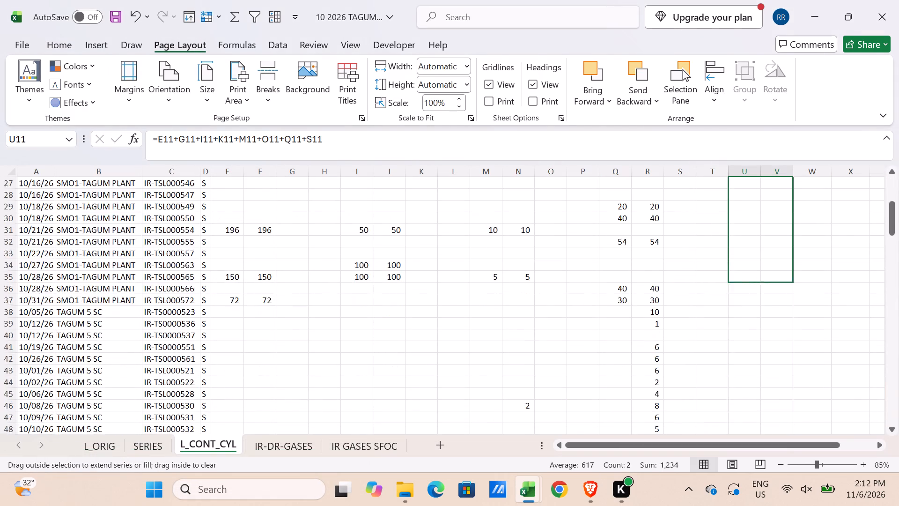
left_click_drag(800, 505, 742, 380)
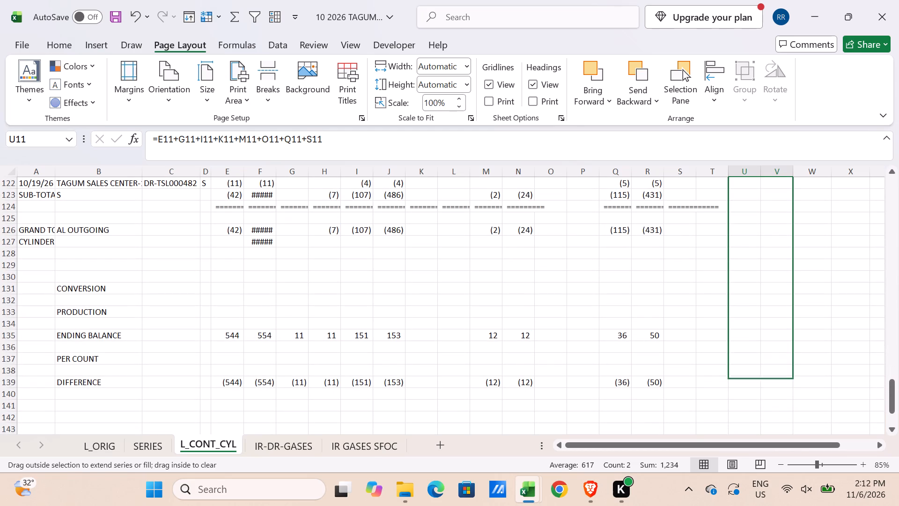
left_click_drag(742, 380, 742, 387)
left_click_drag(893, 388, 861, 259)
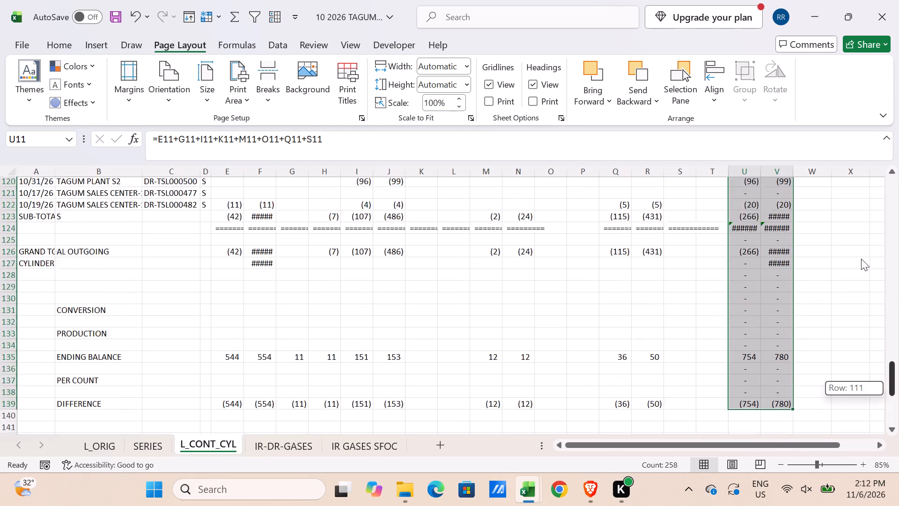
left_click_drag(861, 259, 837, 139)
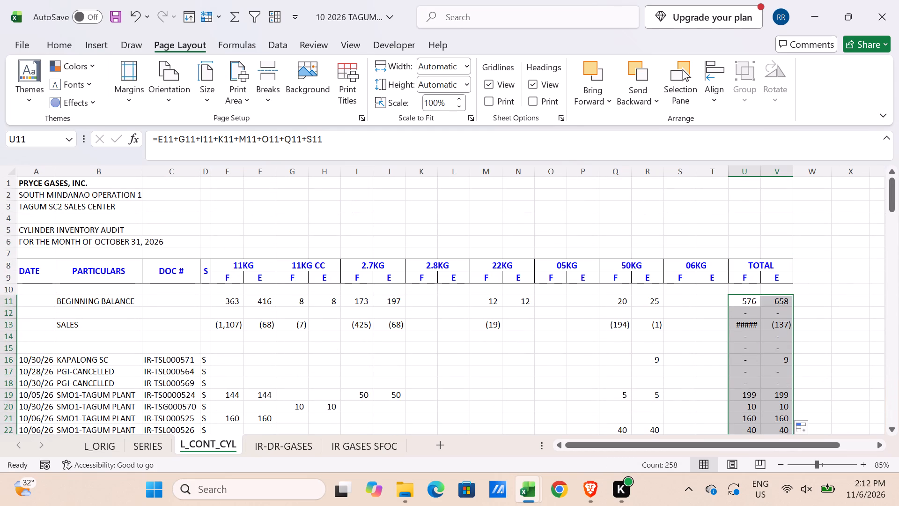
left_click(759, 173)
Move blank row 12 to just below the SALES row and insert another blank row directly beneath SALES.
scroll(363, 257, "down", 1)
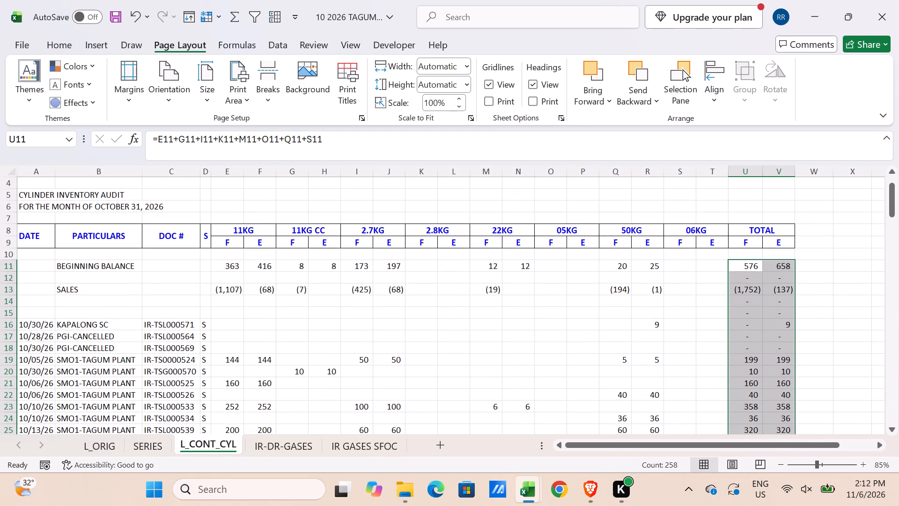
left_click(11, 276)
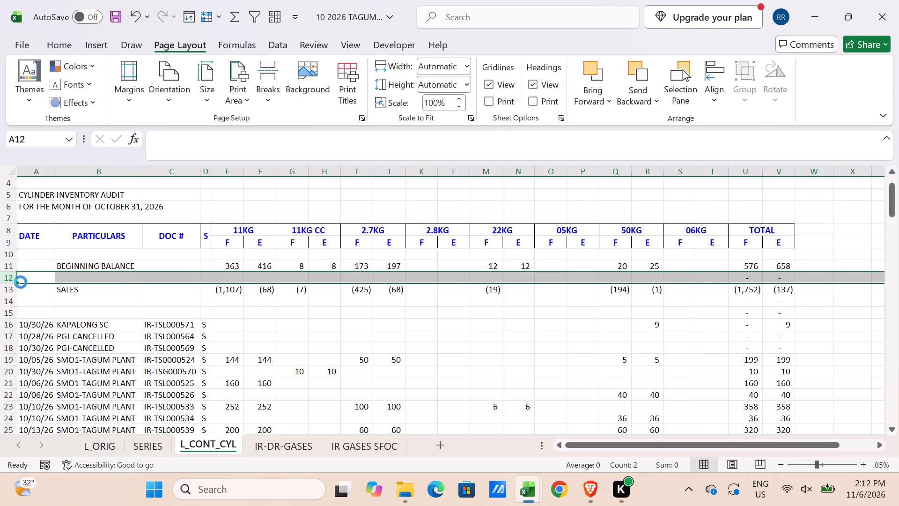
key("ctrl+x")
left_click(11, 298)
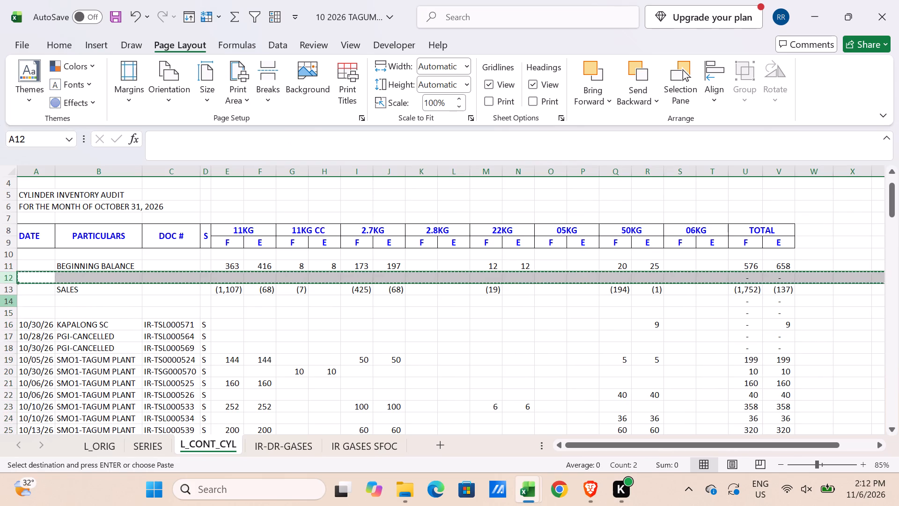
left_click(12, 300)
key("ctrl+shift+equal")
key("ctrl+shift+equal")
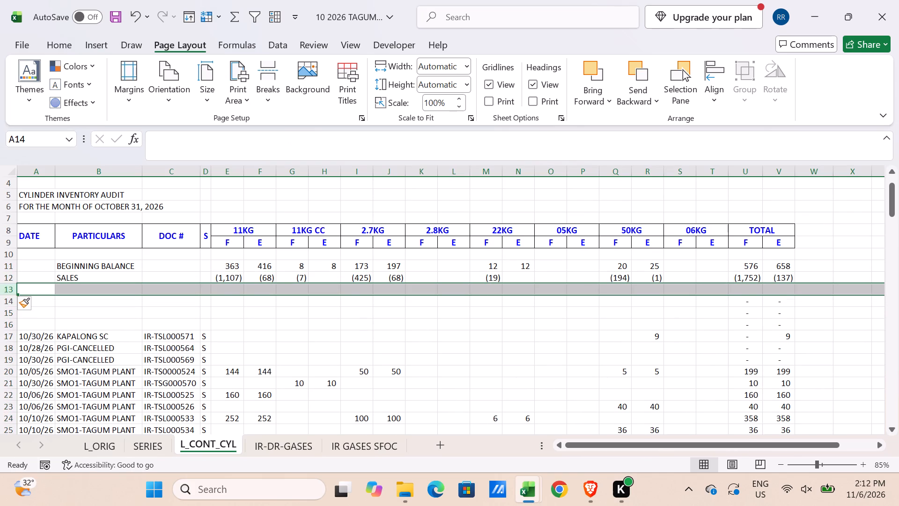
Change the SALES label in B12 to SALES-CONTENT and enter SALES-CYLINDER in B13.
key("alt+Tab")
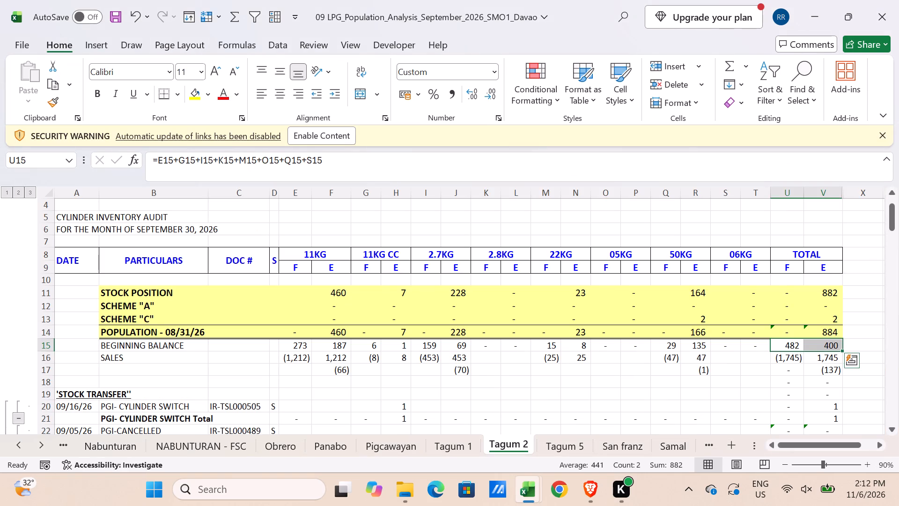
key("alt+Tab")
left_click(121, 277)
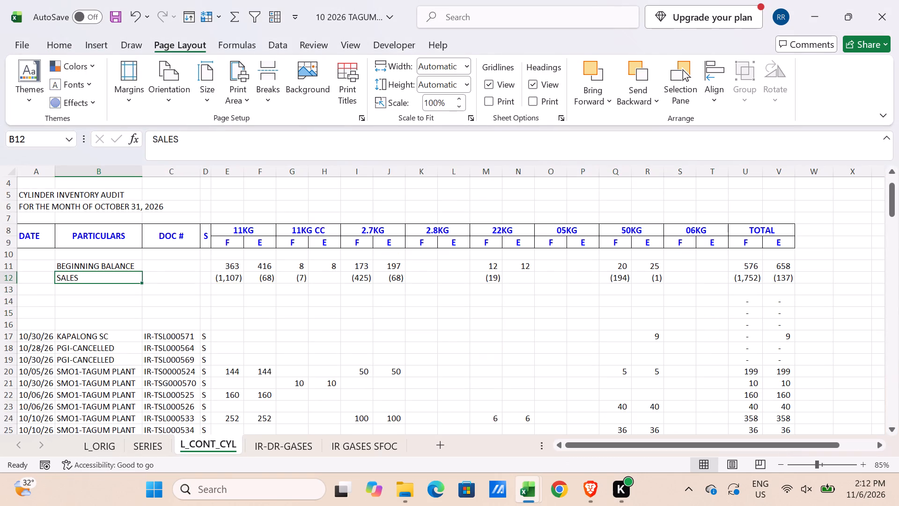
left_click(253, 136)
type("-CONTENT")
key("Return")
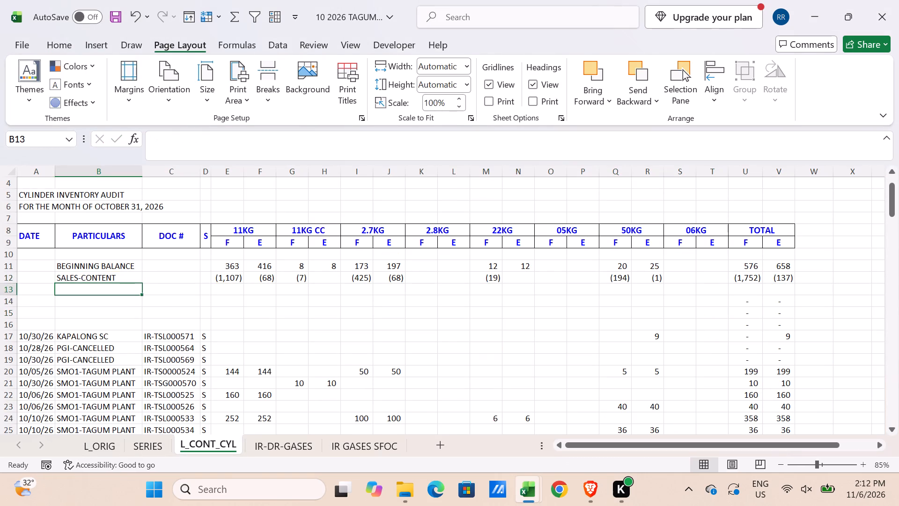
type("SALES")
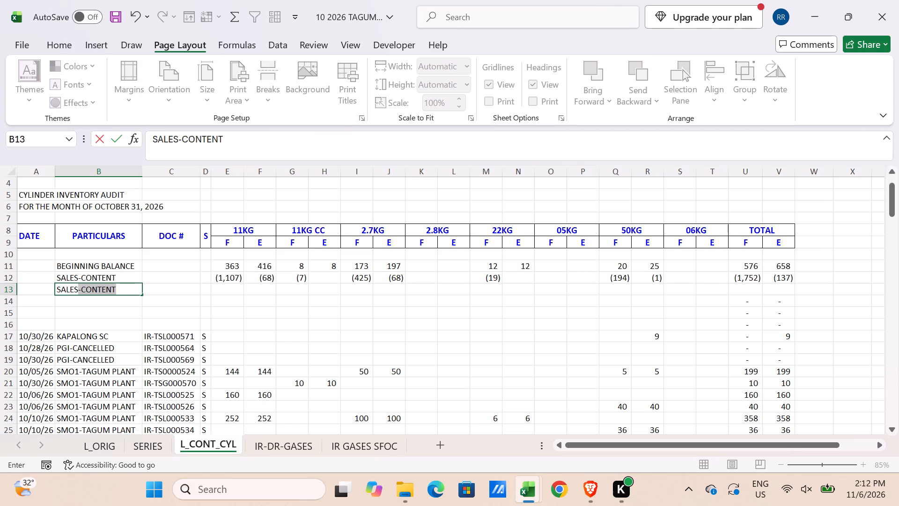
type("-CYLINDER")
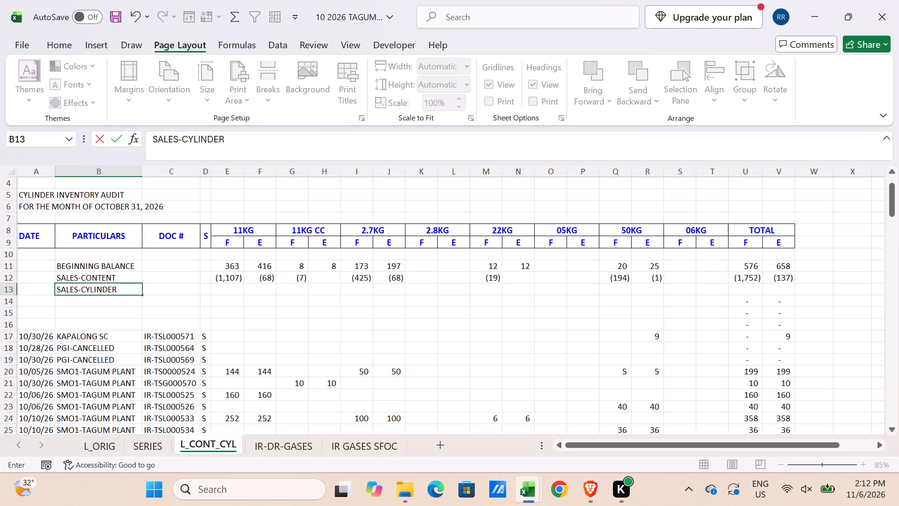
key("Return")
Move the 11KG E sales value from F12 in the SALES-CONTENT row to F13 in the SALES-CYLINDER row.
left_click(267, 279)
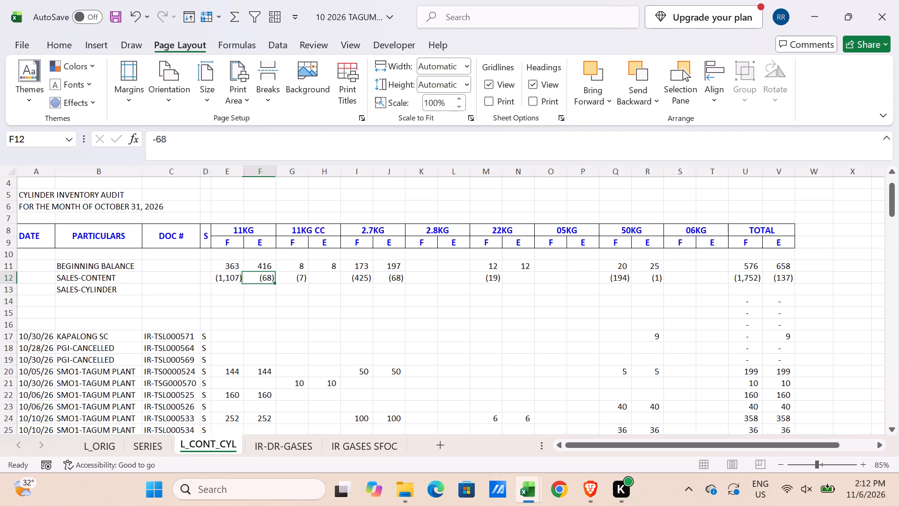
key("ctrl+c")
left_click(272, 295)
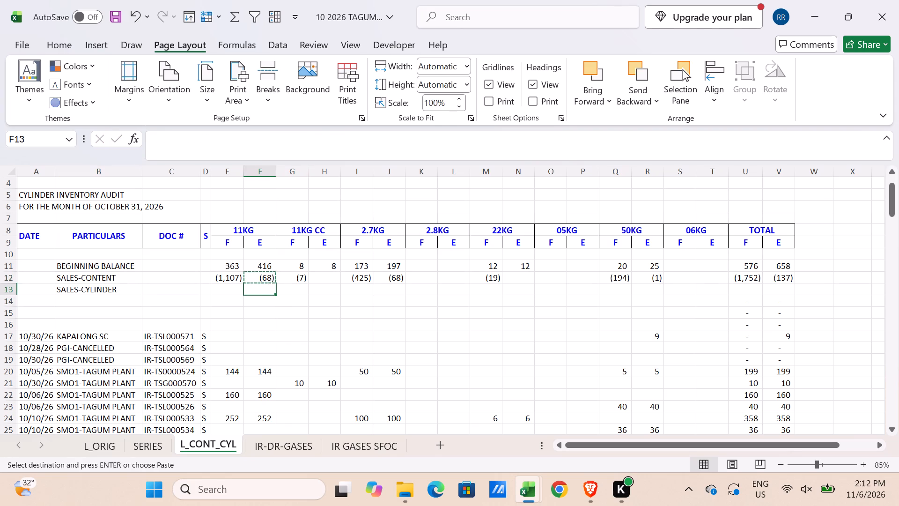
key("ctrl+v")
left_click(271, 279)
key("Delete")
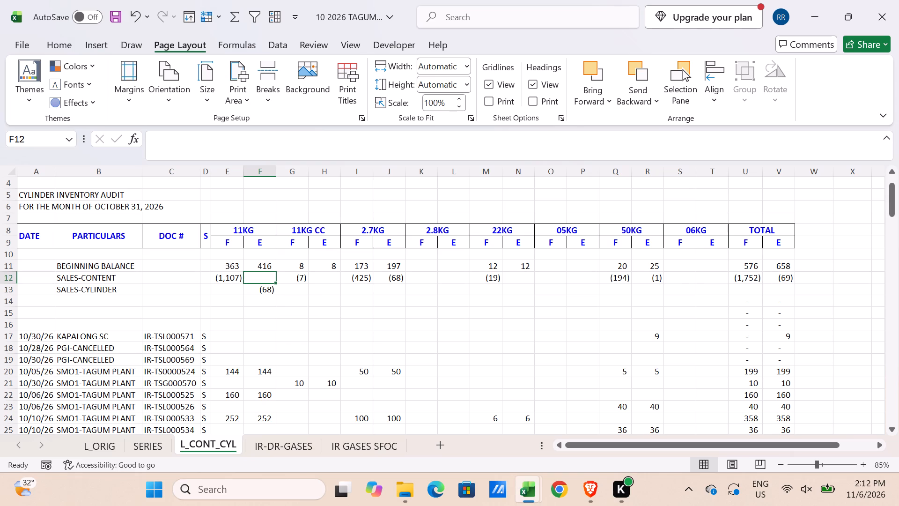
Move the 2.7KG E sales value from J12 in the SALES-CONTENT row to J13 in the SALES-CYLINDER row.
left_click(384, 280)
key("ctrl+c")
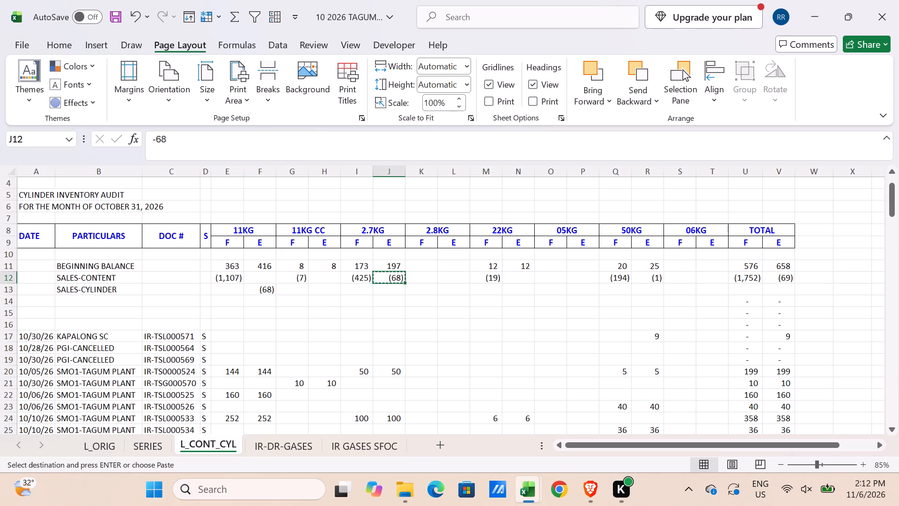
left_click(397, 289)
key("ctrl+v")
left_click(392, 279)
key("Delete")
Move the 50KG E sales value from R12 in the SALES-CONTENT row to R13 in the SALES-CYLINDER row.
left_click(639, 279)
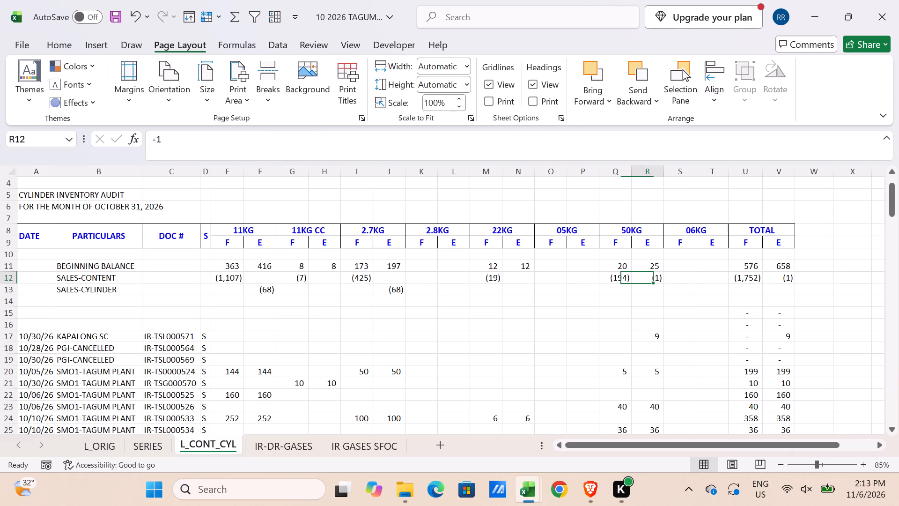
key("ctrl+c")
left_click(651, 288)
key("ctrl+v")
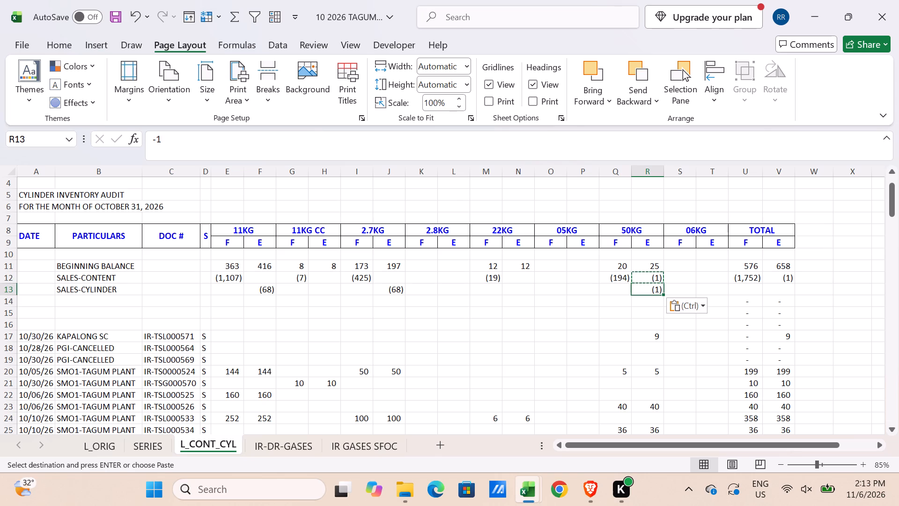
left_click(647, 275)
key("Delete")
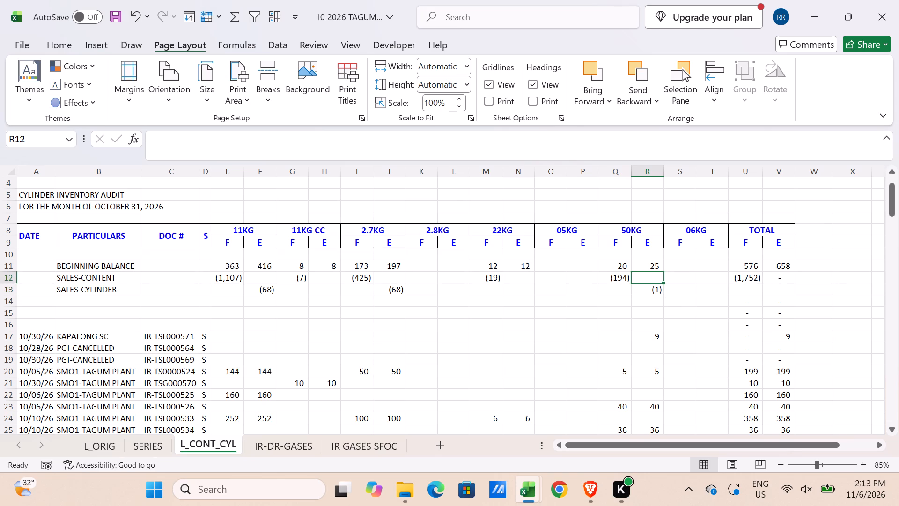
Freeze the panes at E14 so the headers, balance and sales rows and columns A to D stay in view.
scroll(398, 352, "down", 1)
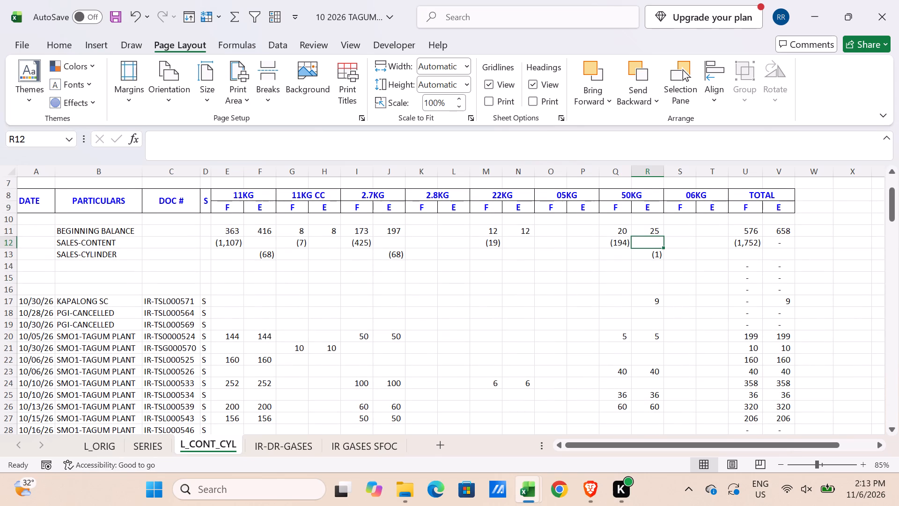
left_click(891, 426)
left_click(238, 256)
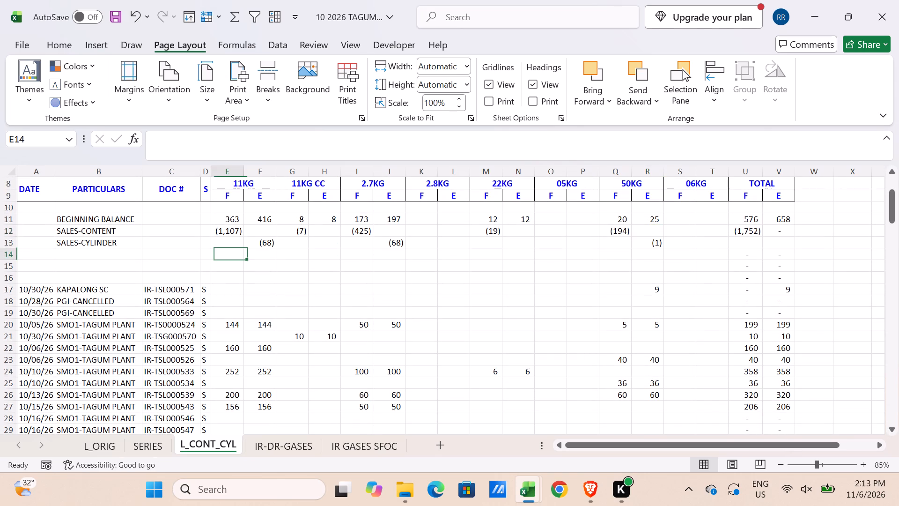
left_click(204, 19)
left_click(263, 64)
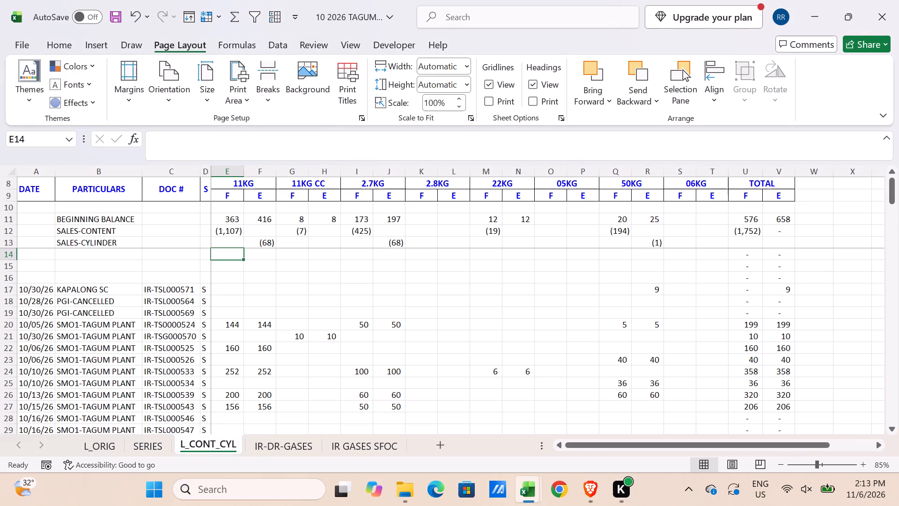
Start a Sum subtotal on the stock transfer entries A16:V68, grouped at each change in Column B.
left_click(38, 277)
scroll(621, 358, "down", 4)
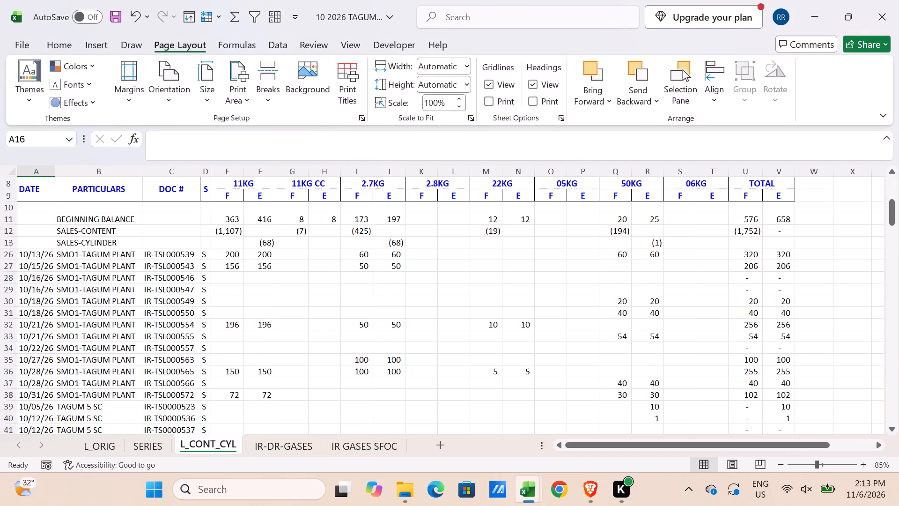
scroll(621, 358, "down", 4)
scroll(706, 356, "down", 11)
scroll(706, 356, "up", 4)
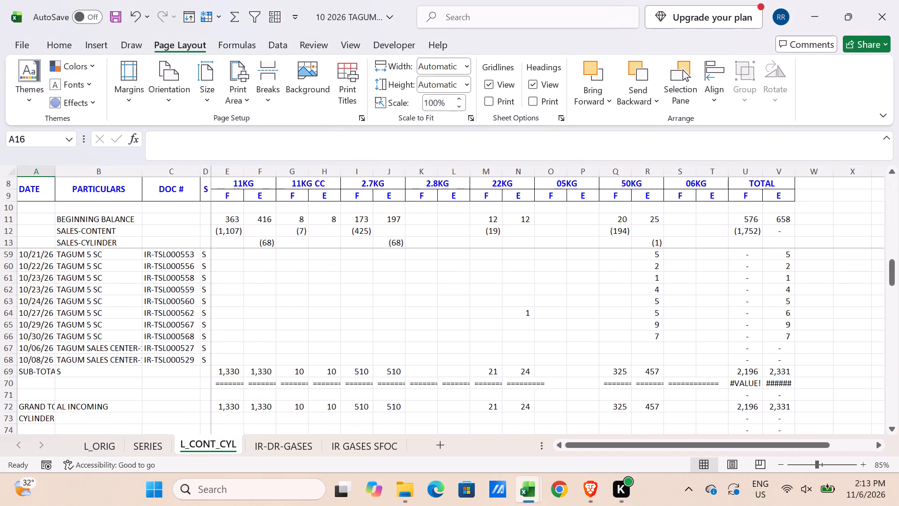
left_click(782, 362, "shift")
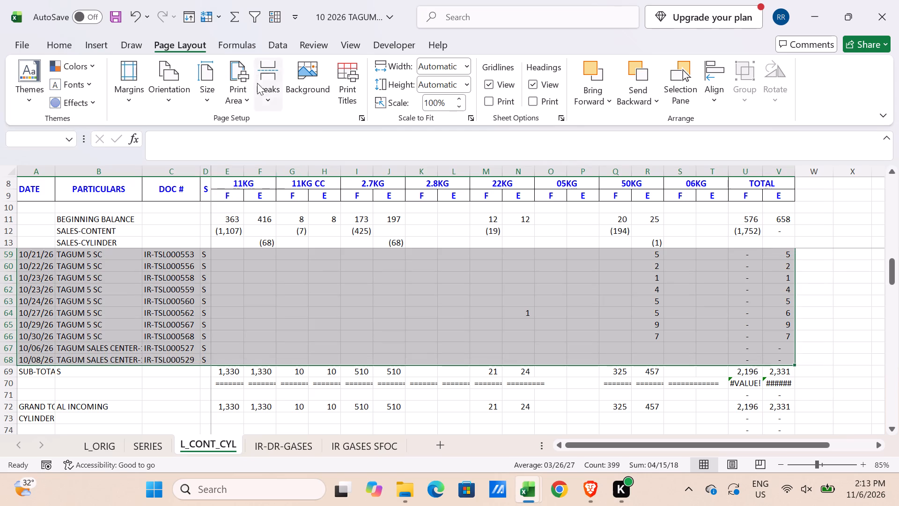
left_click(277, 18)
left_click(488, 322)
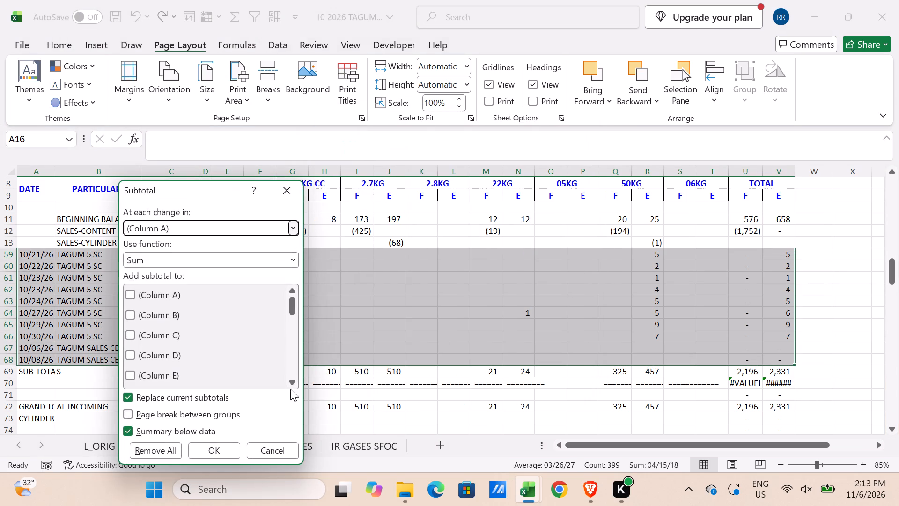
left_click(248, 228)
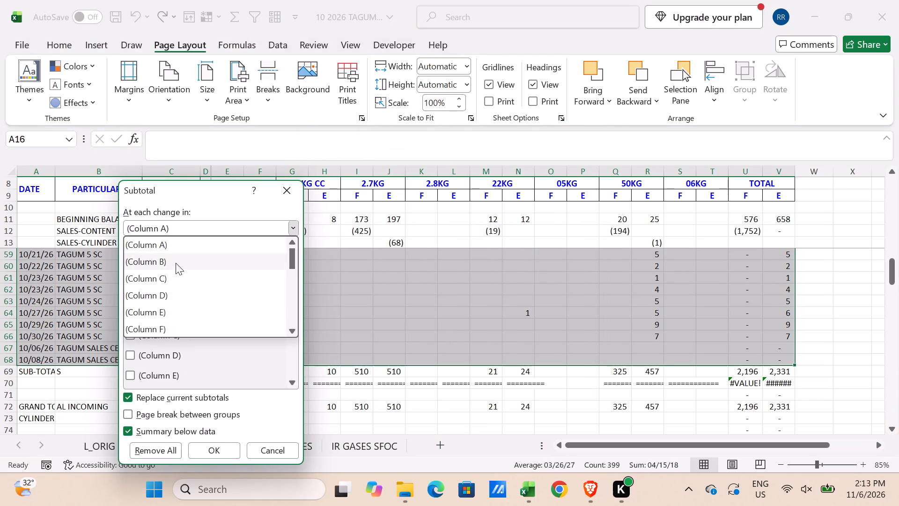
left_click(176, 263)
Include Columns E through L, the 11KG to 2.8KG quantities, in the subtotal.
left_click(130, 377)
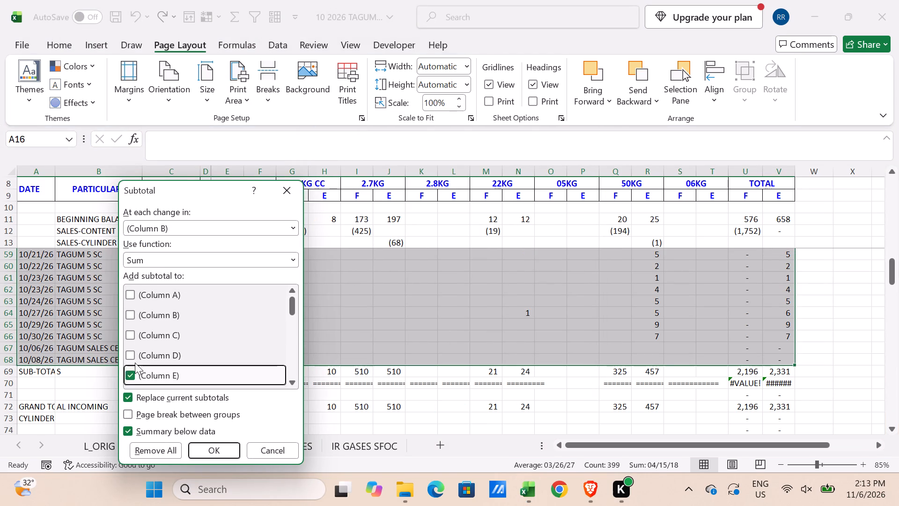
scroll(138, 318, "down", 2)
left_click(131, 329)
left_click(131, 356)
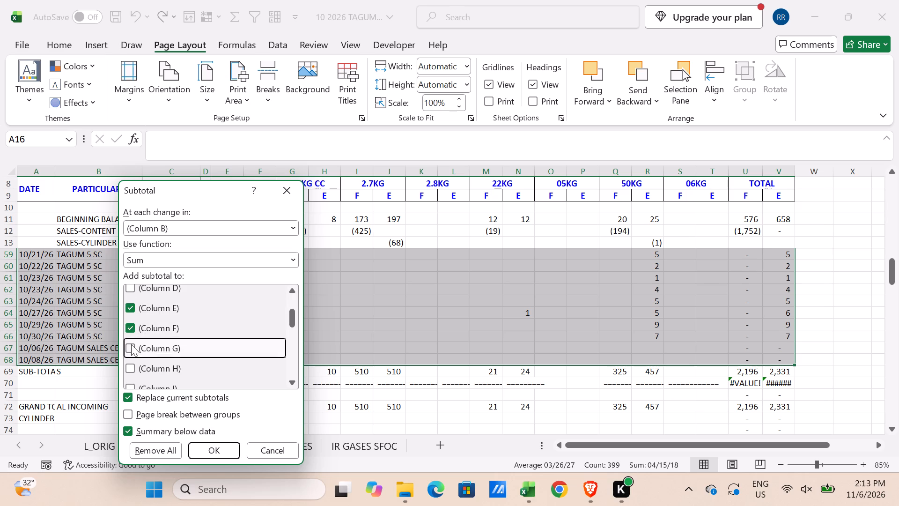
left_click(131, 344)
left_click(131, 366)
scroll(131, 367, "down", 2)
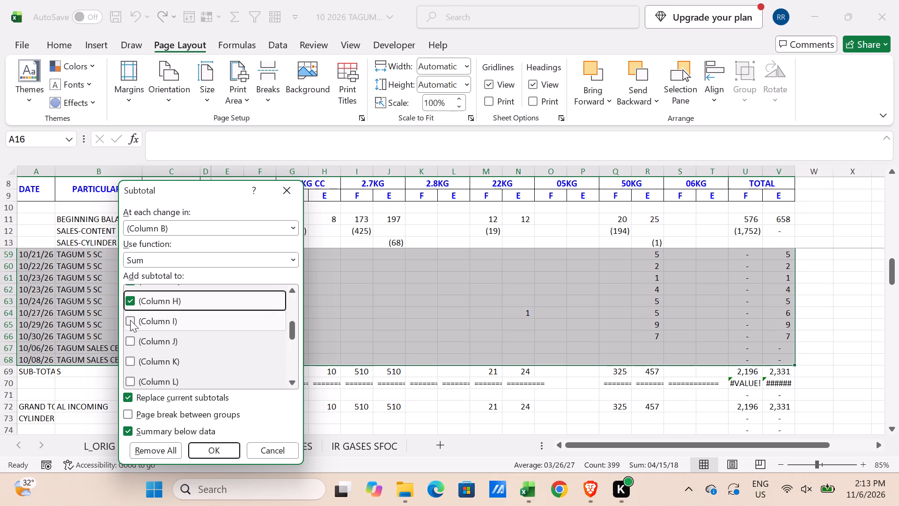
left_click(130, 320)
left_click(133, 343)
left_click(131, 365)
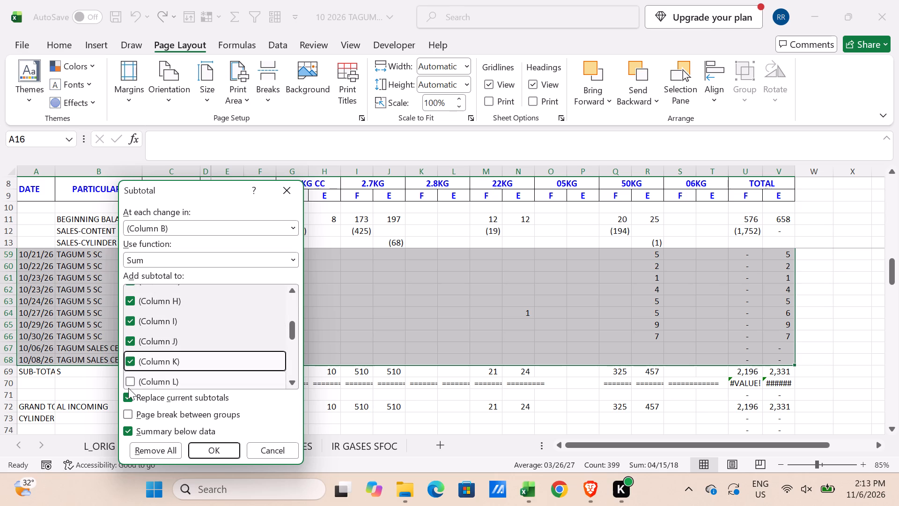
left_click(129, 378)
Include Columns M through T and the TOTAL F column in the subtotal, keep TOTAL E included, and apply it.
scroll(136, 364, "down", 2)
left_click(129, 332)
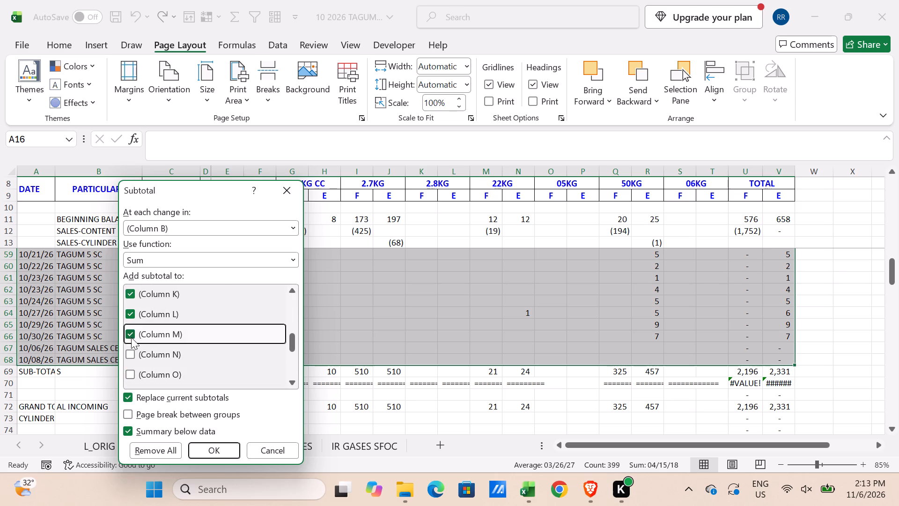
left_click(132, 350)
left_click(135, 374)
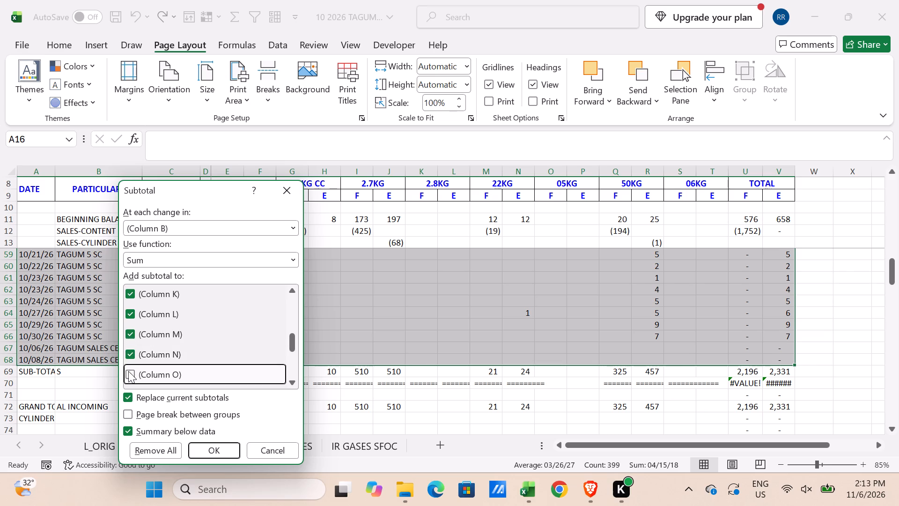
left_click(130, 374)
scroll(138, 332, "down", 2)
left_click(130, 326)
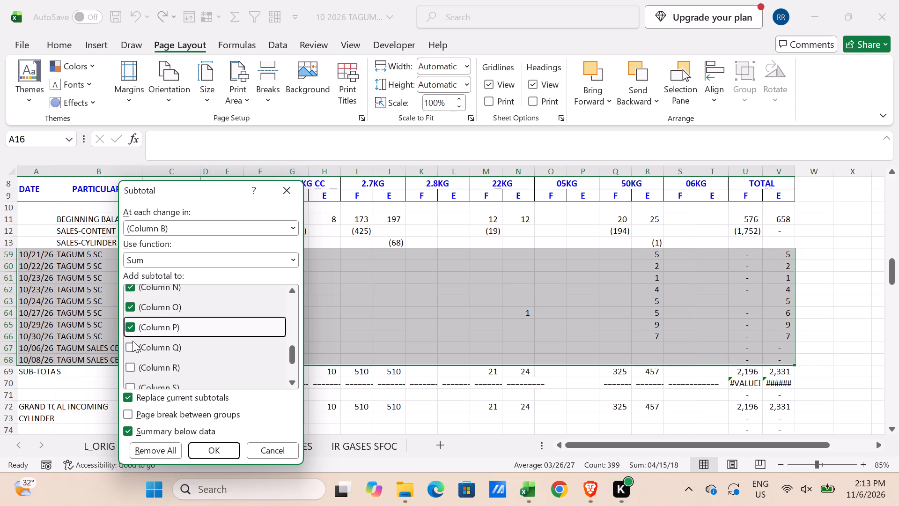
left_click(133, 350)
left_click(129, 365)
scroll(137, 349, "down", 2)
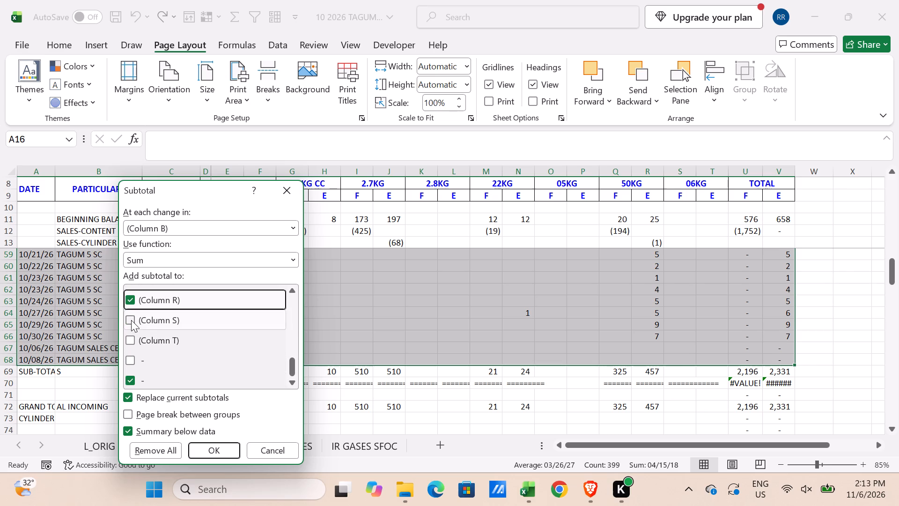
left_click(132, 317)
left_click(130, 335)
left_click(130, 359)
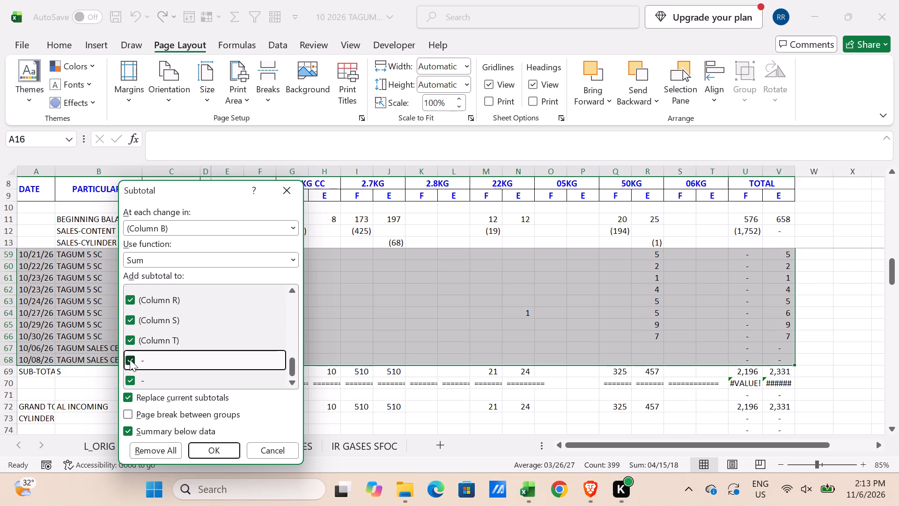
scroll(152, 360, "down", 4)
left_click(209, 449)
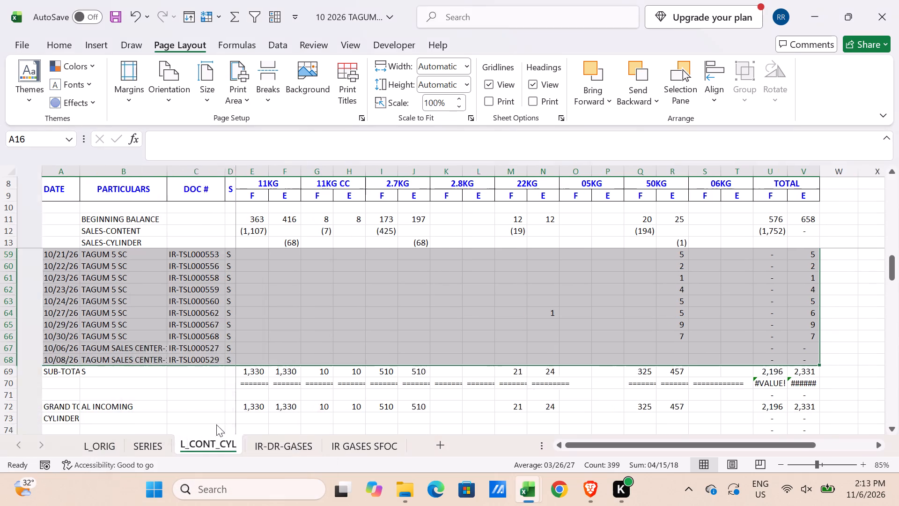
Add a top and bottom border to the Grand Total row 74, from column A to V.
scroll(144, 358, "down", 2)
left_click_drag(77, 362, 811, 356)
key("alt+h")
type("BD")
Clear the old SUB-TOTALS row and its equals-sign underline in A75:T76, below the Grand Total row.
left_click(92, 373)
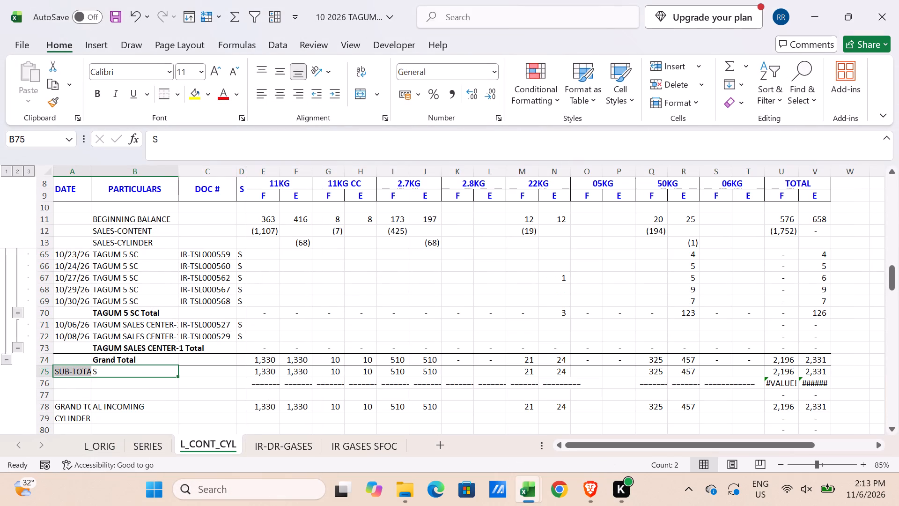
left_click(81, 373)
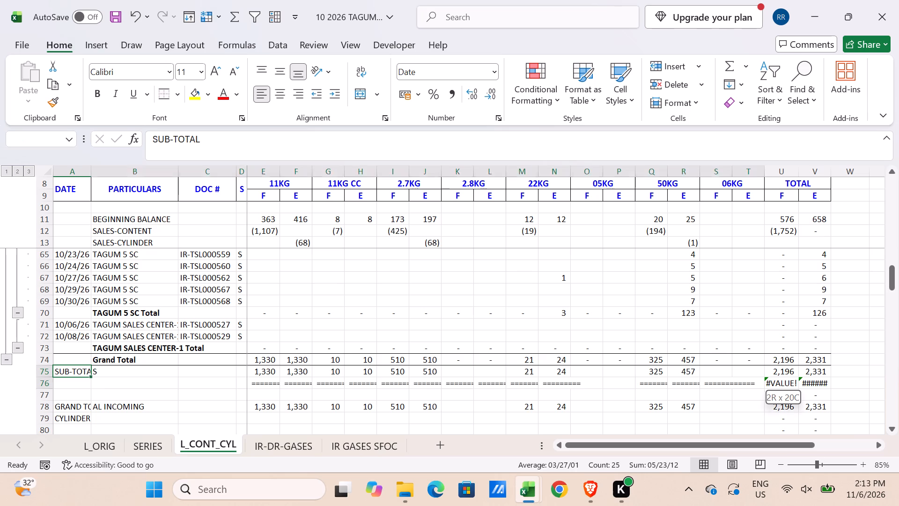
left_click(738, 379, "shift")
key("Delete")
Copy the "STOCK TRANSFER" heading from the September workbook's Tagum 2 sheet into A16 of the October L_CONT_CYL sheet.
scroll(273, 375, "up", 3)
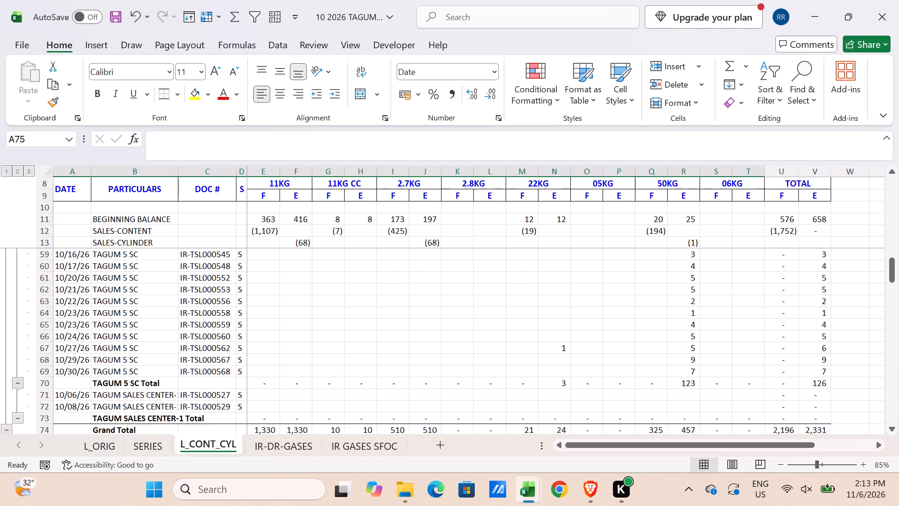
scroll(273, 375, "up", 10)
scroll(273, 375, "up", 14)
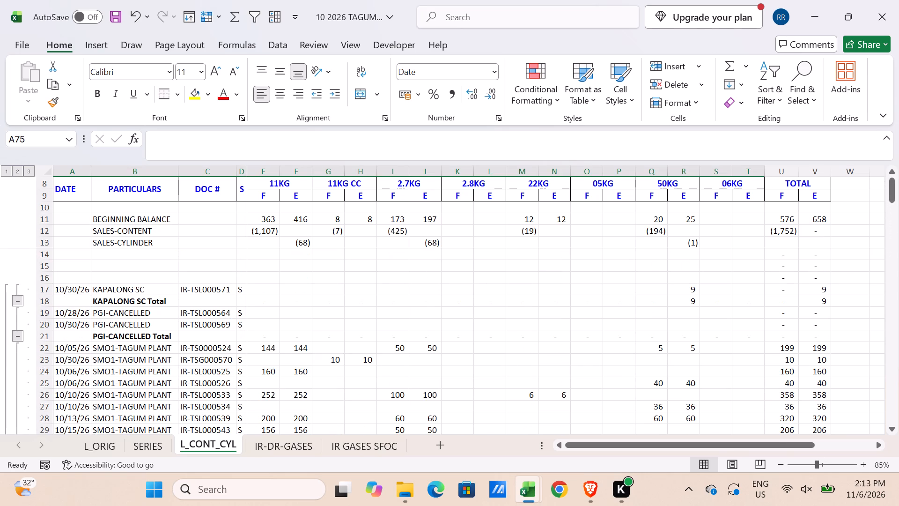
key("alt+Tab")
left_click(63, 387)
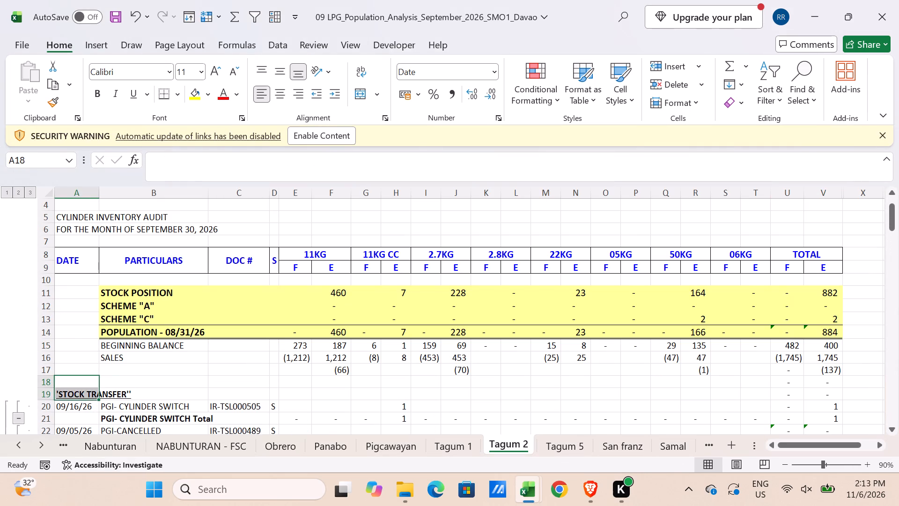
left_click(68, 393)
key("ctrl+c")
key("alt+Tab")
left_click(74, 277)
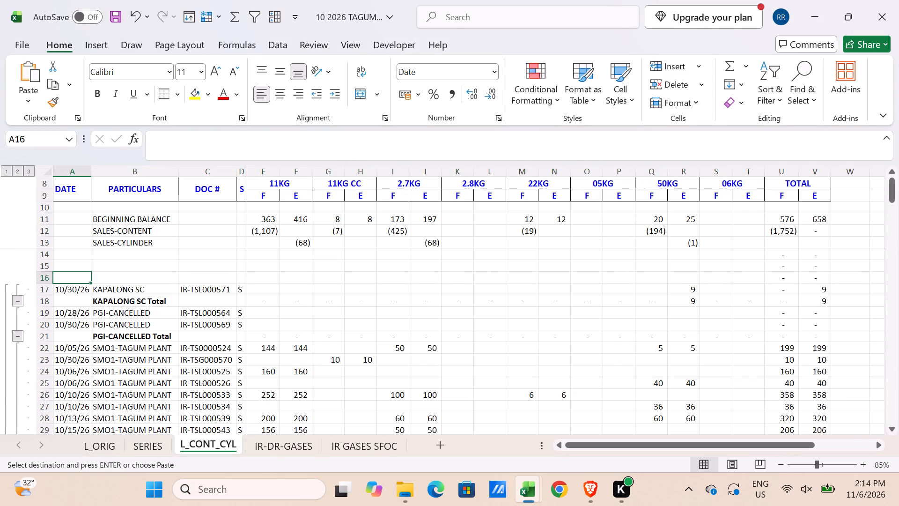
key("ctrl+v")
Delete the blank row 15 above the STOCK TRANSFER heading.
left_click(49, 264)
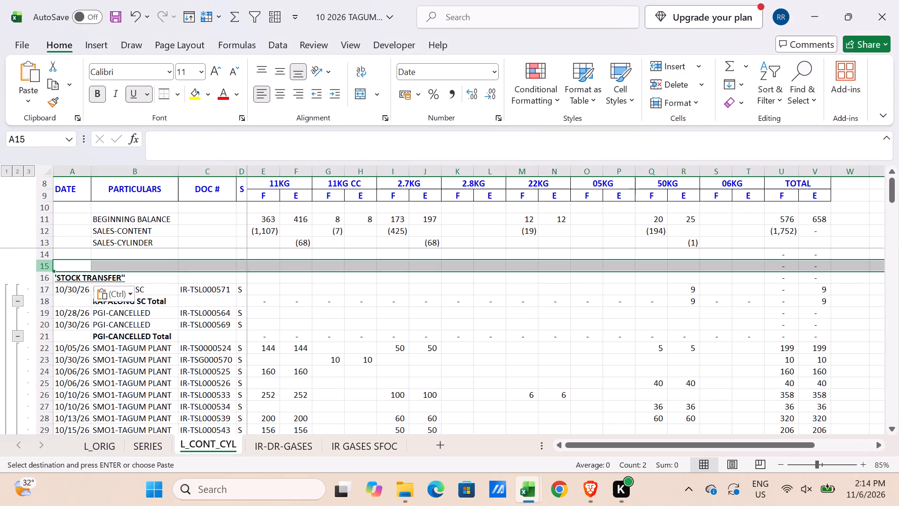
key("ctrl+minus")
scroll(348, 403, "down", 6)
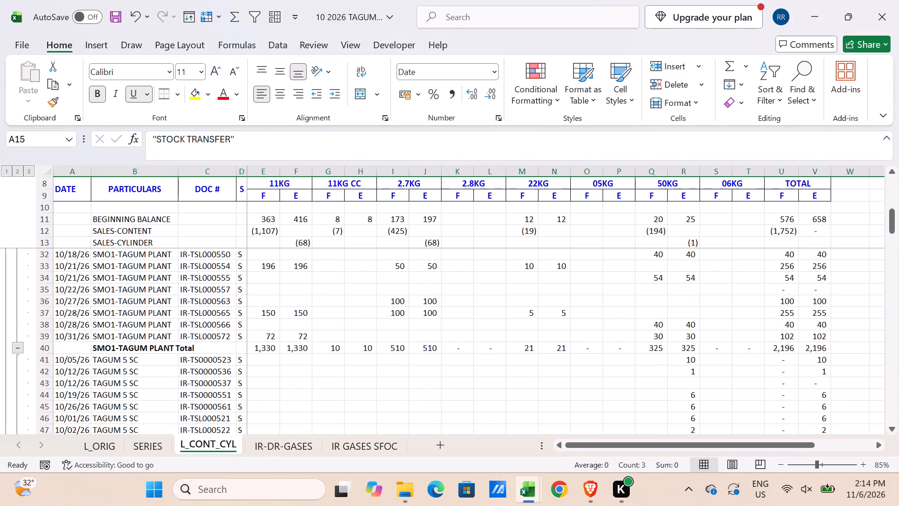
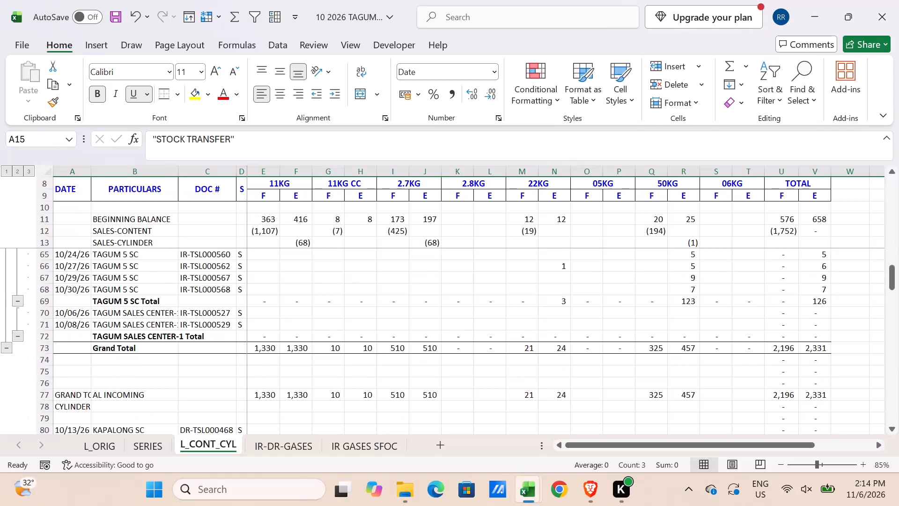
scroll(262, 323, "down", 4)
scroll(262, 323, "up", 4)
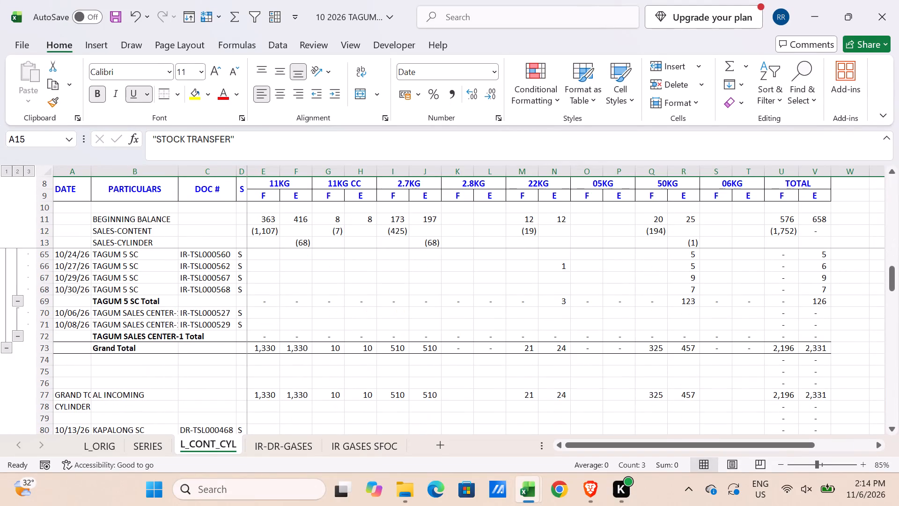
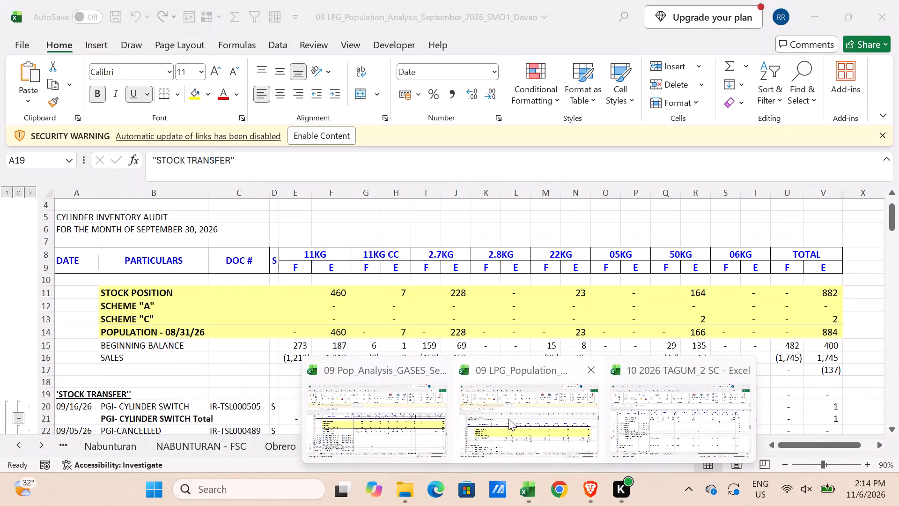
Switch to the September LPG population workbook and collapse the Tagum 2 sheet's outline to its subtotal rows.
left_click(513, 418)
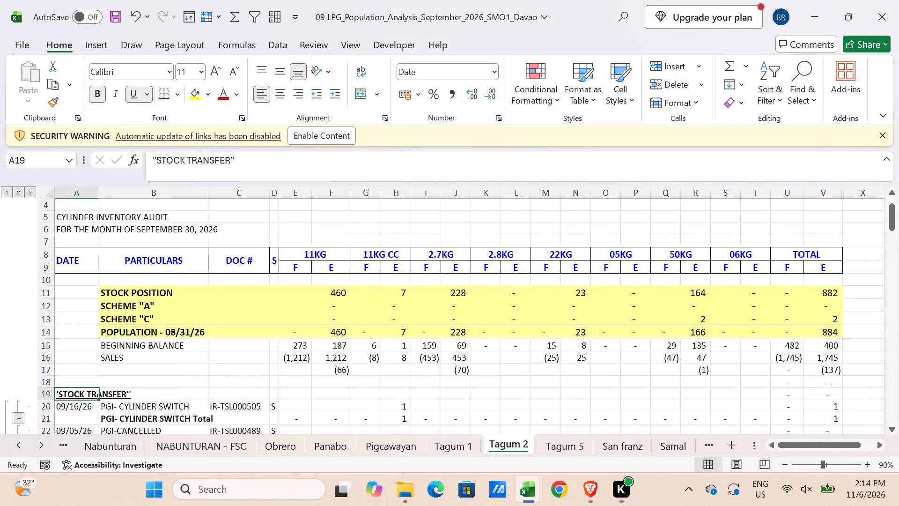
scroll(137, 394, "down", 8)
left_click(22, 188)
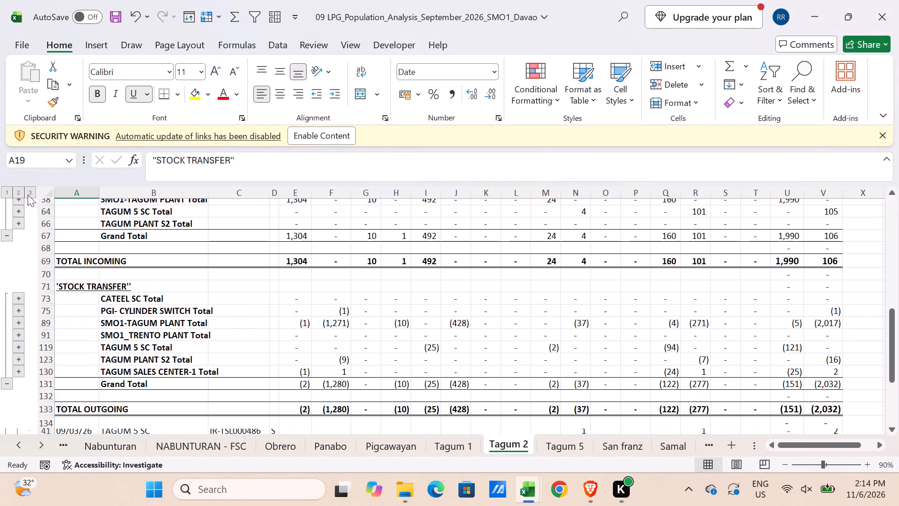
scroll(356, 278, "up", 5)
scroll(356, 278, "down", 1)
scroll(356, 278, "up", 1)
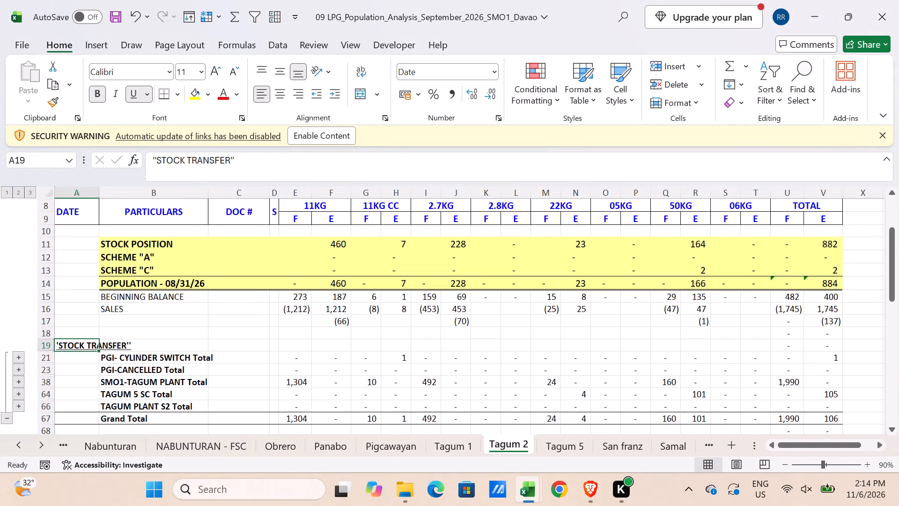
Freeze the September Tagum 2 sheet's panes at cell E18.
left_click(293, 337)
left_click(213, 16)
left_click(232, 43)
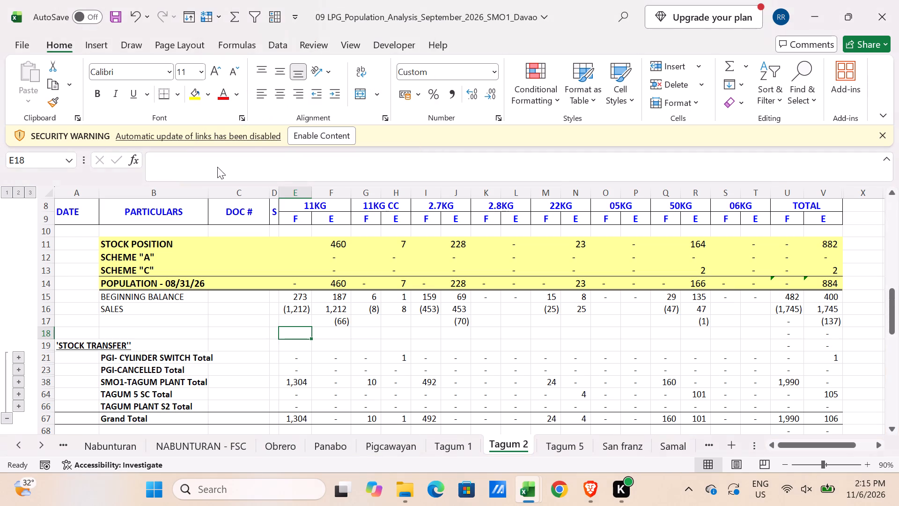
Copy September's TOTAL INCOMING row and insert it at row 75 of October's L_CONT_CYL sheet.
scroll(161, 260, "down", 3)
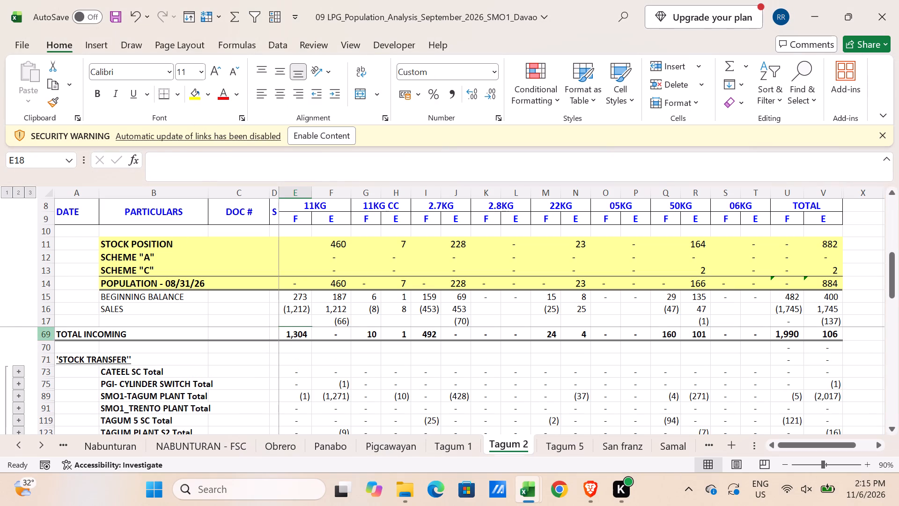
left_click(44, 333)
key("ctrl+c")
key("alt+Tab")
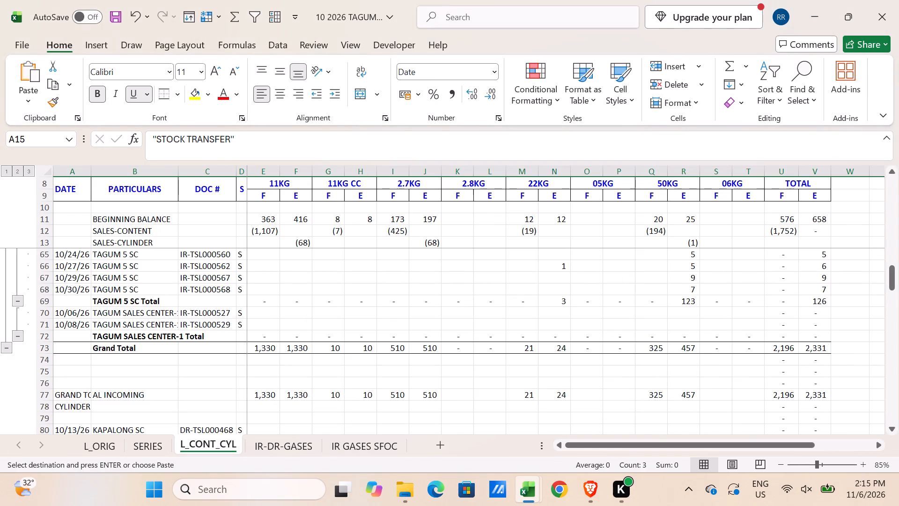
left_click(49, 370)
key("ctrl+shift+equal")
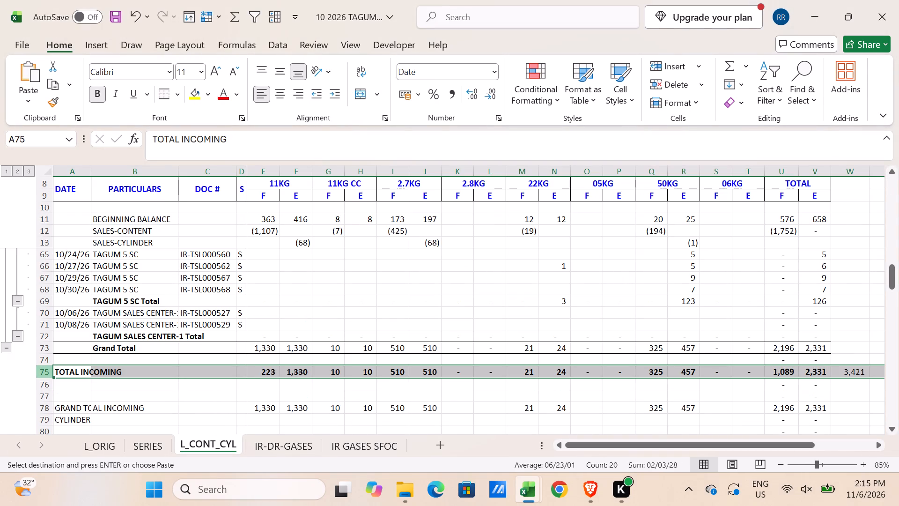
Set the TOTAL INCOMING formula in E75 to =E73 and fill it across to T75.
left_click(269, 370)
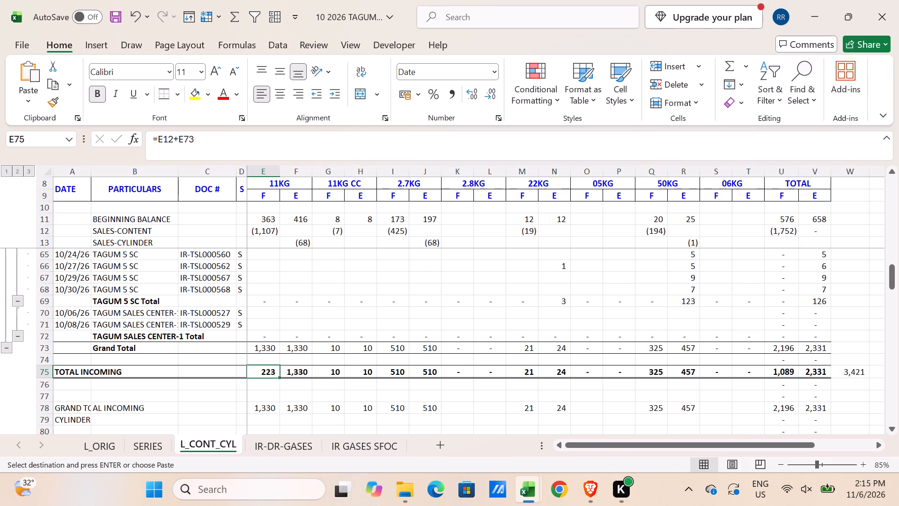
key("equal")
scroll(402, 379, "up", 19)
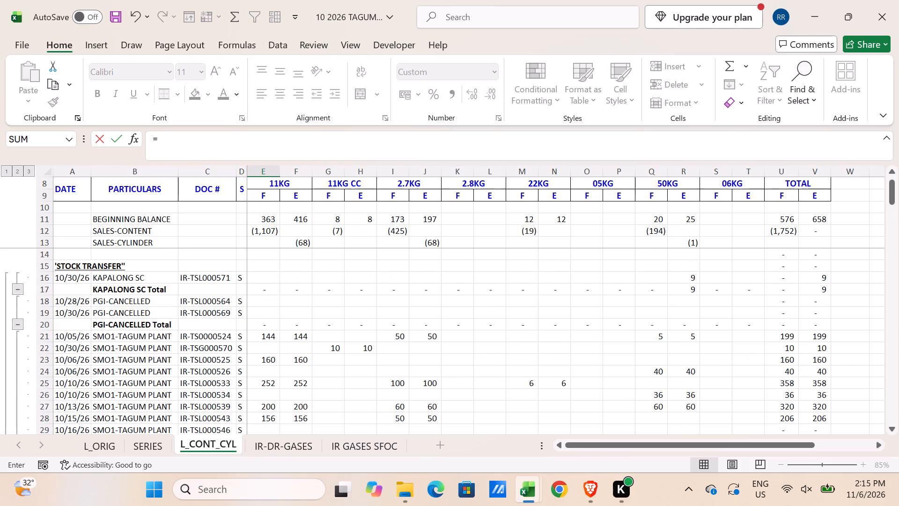
scroll(402, 379, "up", 11)
scroll(384, 385, "down", 11)
scroll(328, 409, "down", 4)
scroll(259, 370, "down", 3)
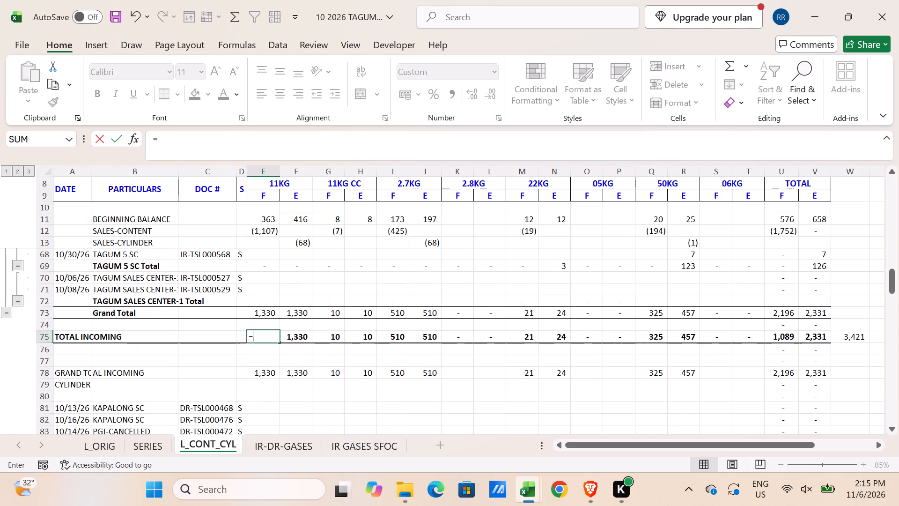
left_click(258, 312)
key("Return")
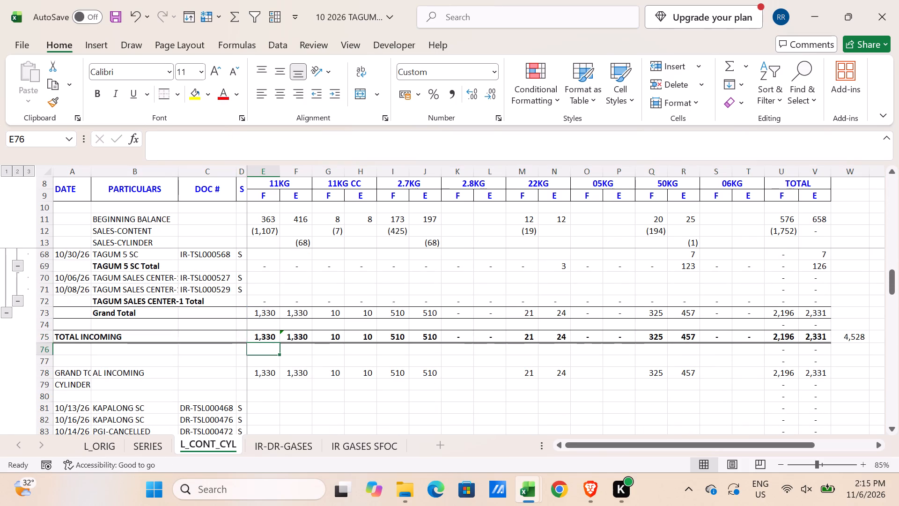
left_click(266, 336)
left_click_drag(277, 341, 766, 341)
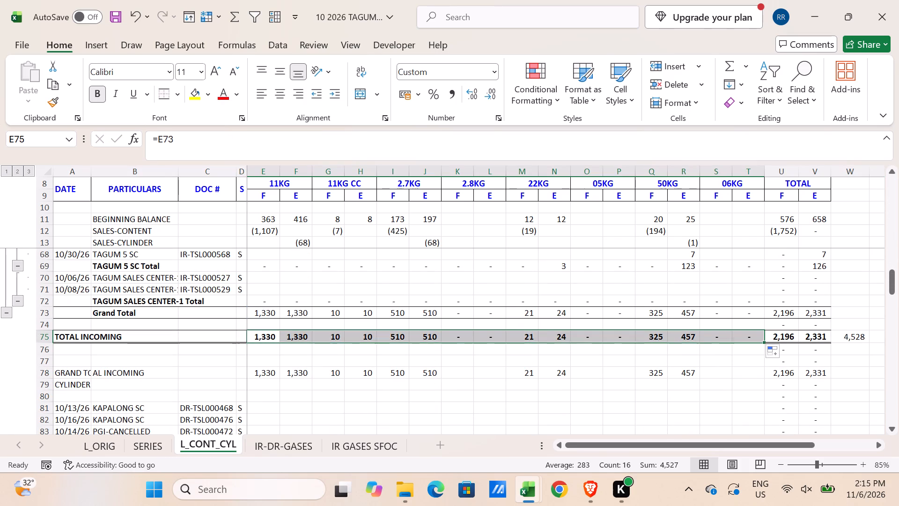
Clear the contents of column W beside the TOTAL columns.
left_click(843, 172)
key("Delete")
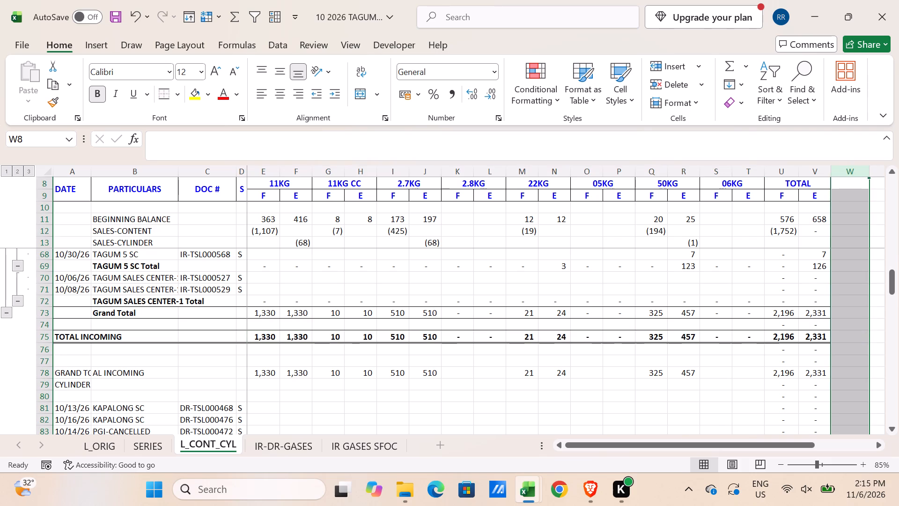
Check the September layout, then clear the old GRAND TOTAL INCOMING and CYLINDER entries in A77:T79 of L_CONT_CYL.
key("alt+Tab")
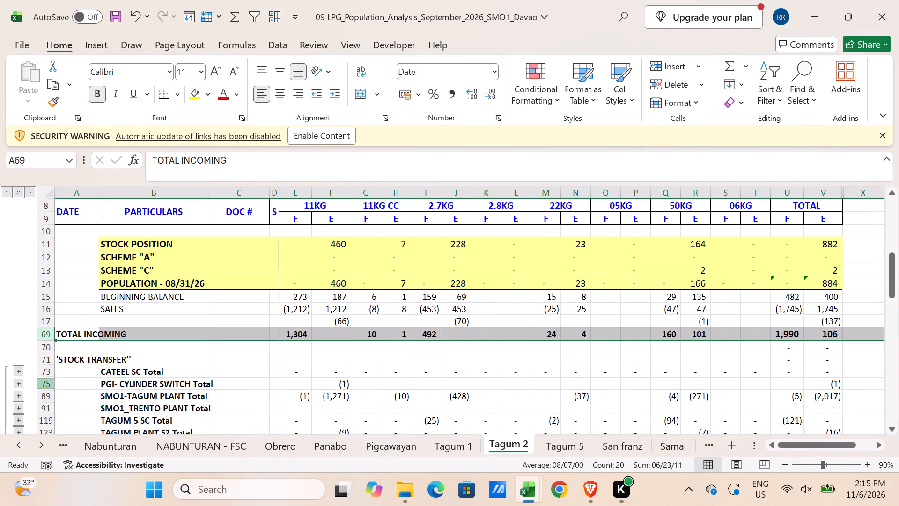
scroll(330, 371, "down", 8)
scroll(304, 374, "up", 3)
scroll(236, 373, "up", 2)
key("alt+Tab")
left_click_drag(72, 362, 77, 361)
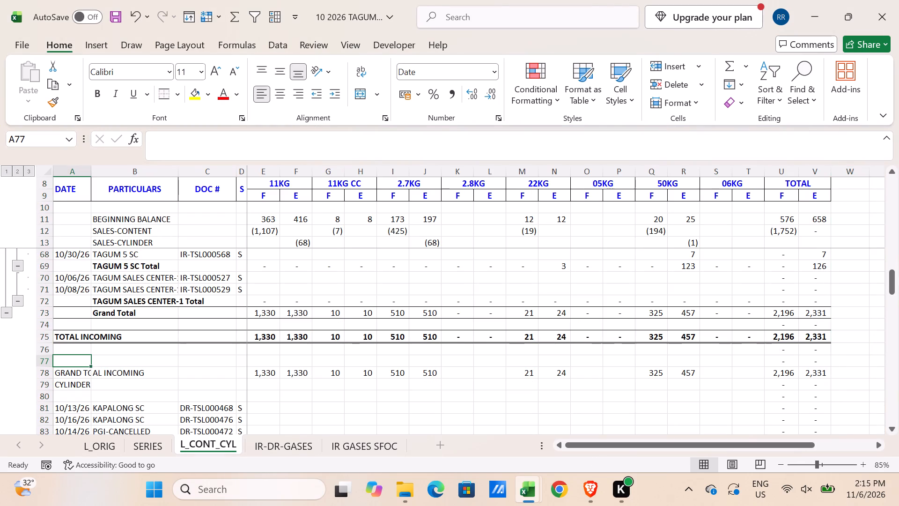
left_click(735, 387, "shift")
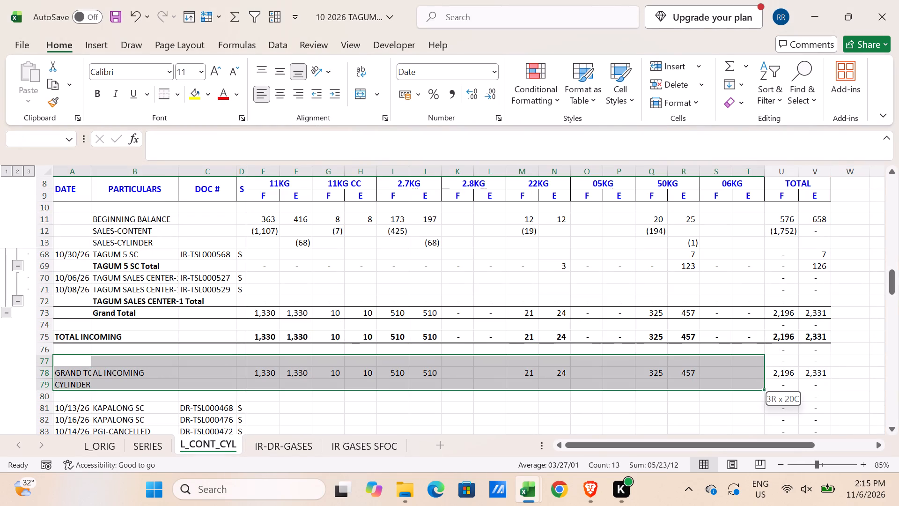
key("Delete")
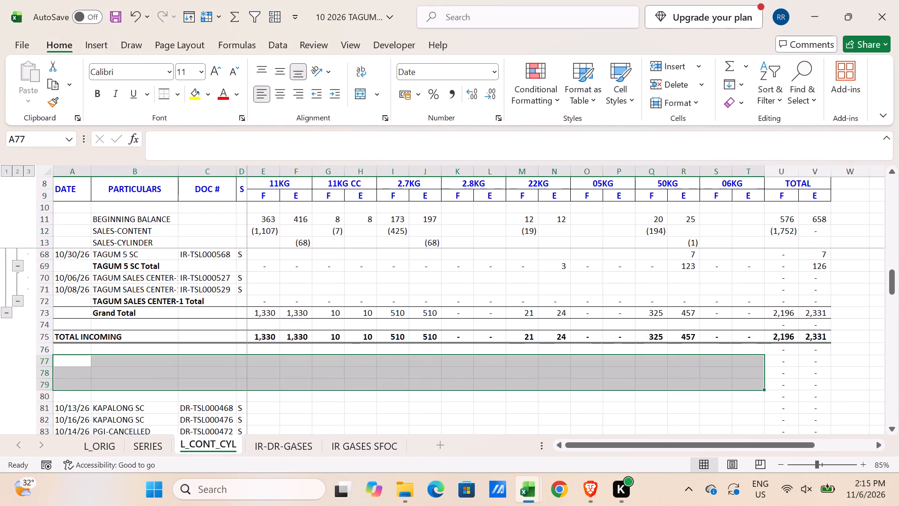
Subtotal the outgoing transfers in A80:V129 with Sum at each change in column B.
left_click(72, 391)
left_click(73, 396)
scroll(339, 383, "down", 6)
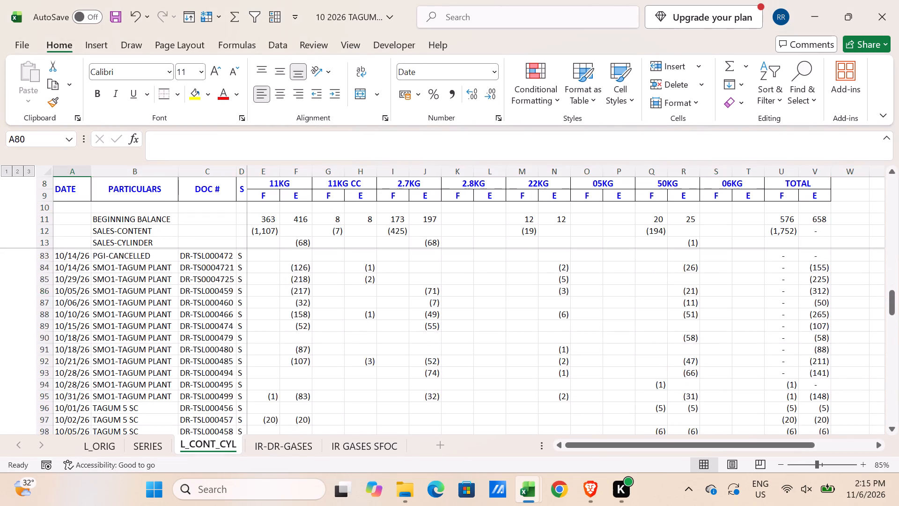
scroll(578, 397, "down", 1)
scroll(678, 377, "down", 13)
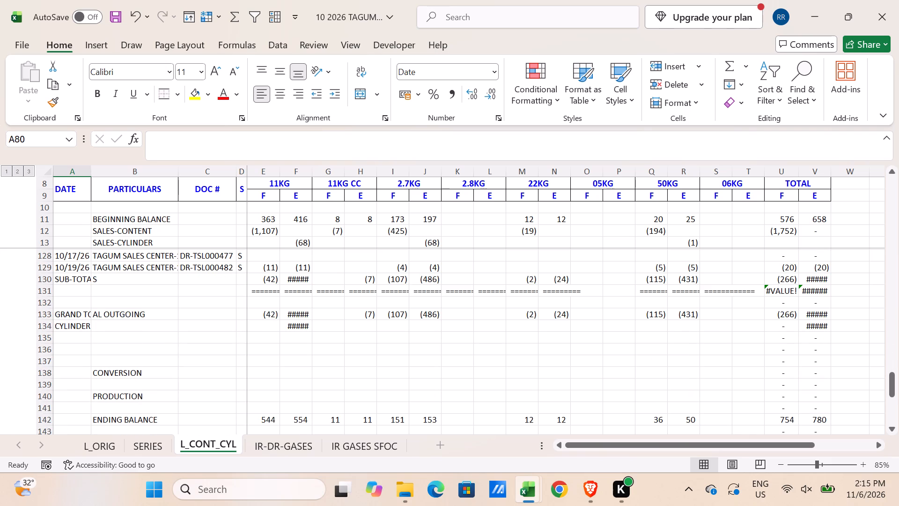
scroll(803, 300, "up", 2)
left_click(809, 339, "shift")
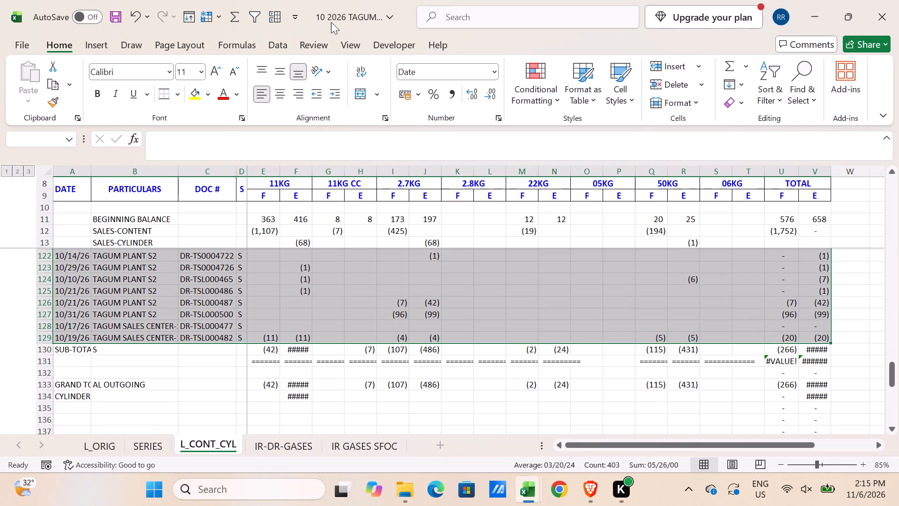
left_click(281, 14)
left_click(491, 327)
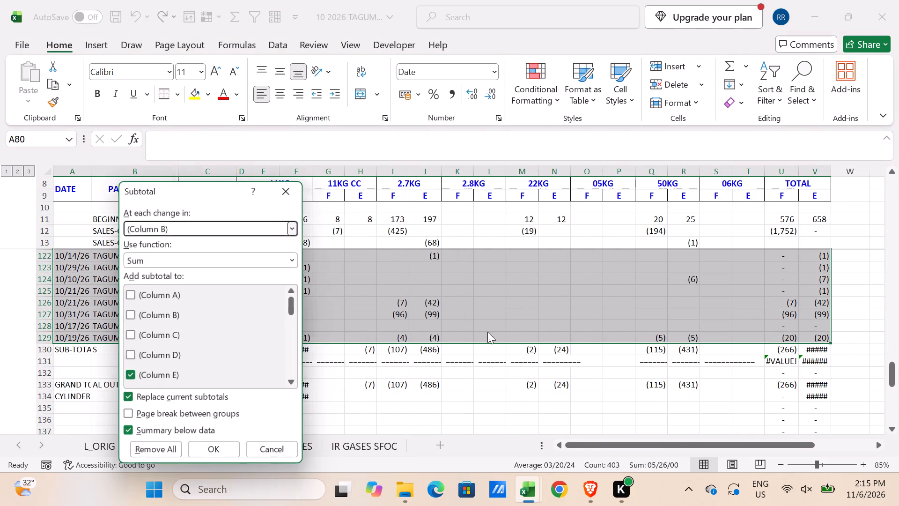
left_click(221, 451)
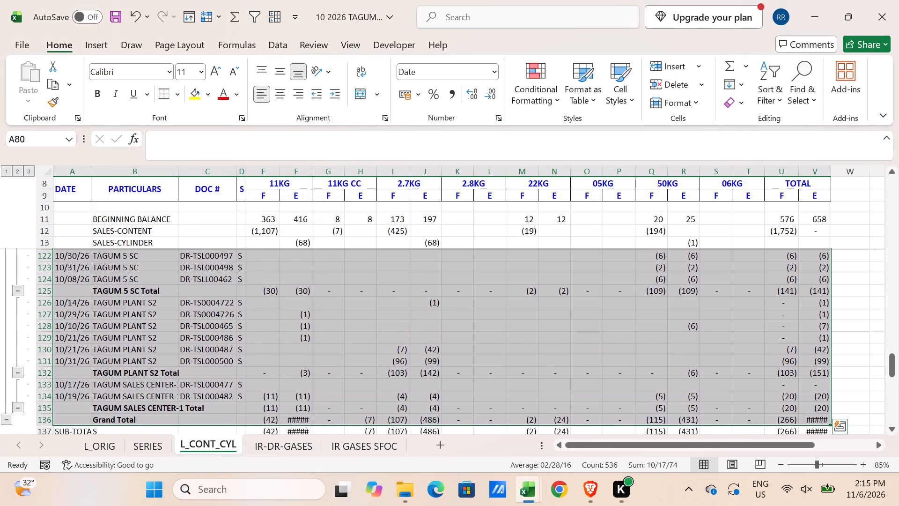
Apply a top and bottom border to the outgoing Grand Total row, A136:V136.
scroll(124, 394, "down", 1)
left_click(74, 387)
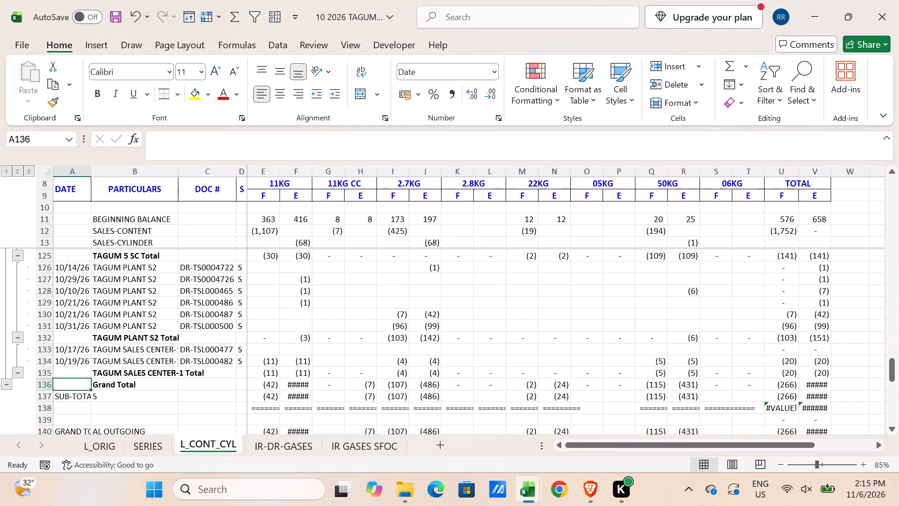
left_click(812, 383, "shift")
key("alt+h")
type("BD")
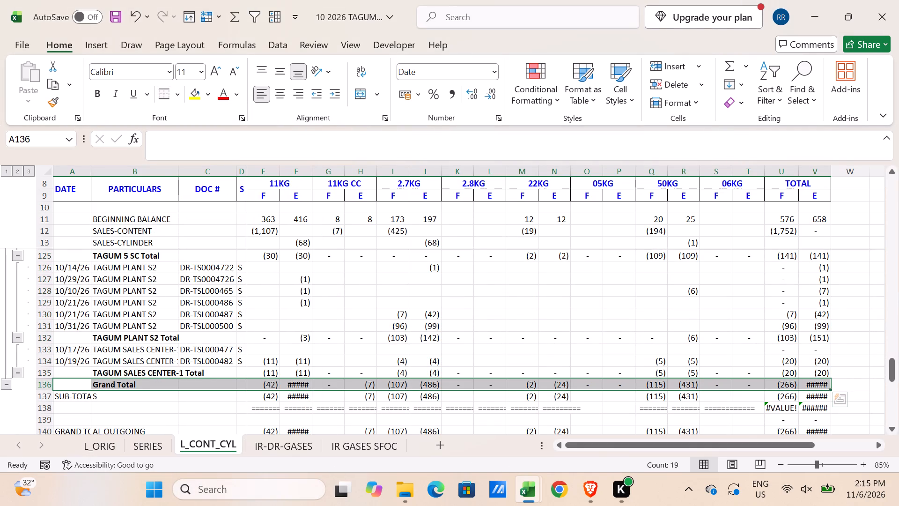
Auto-fit the width of column F, the 11KG empties.
left_click(306, 171)
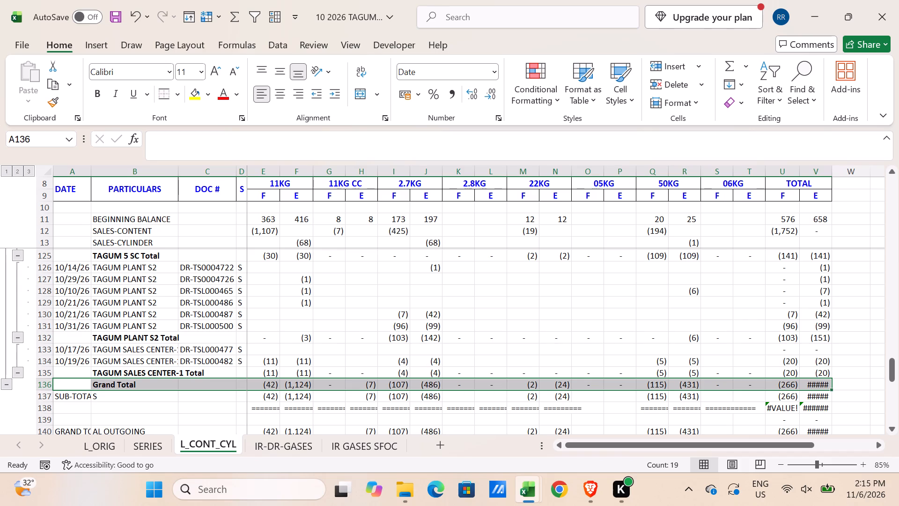
Clear the old SUB-TOTALS row and its dashed separator line in A137:T138.
left_click(75, 391)
key("Escape")
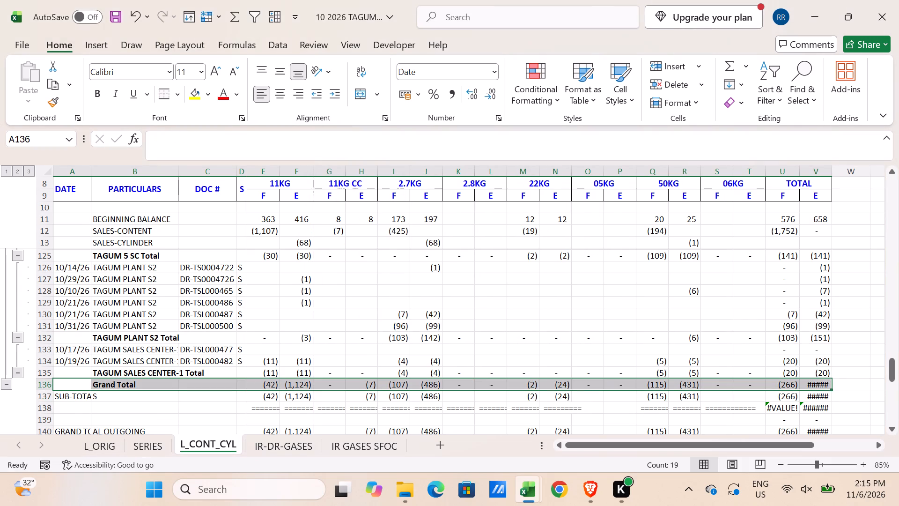
left_click(79, 395)
left_click(747, 409, "shift")
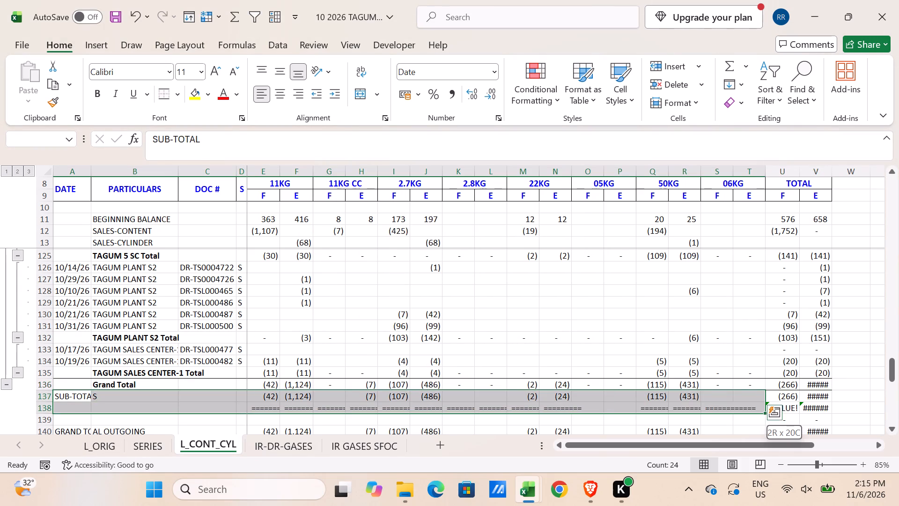
key("Delete")
Copy the outgoing 'STOCK TRANSFER' heading from A71 of September's Tagum 2 sheet into A80 of L_CONT_CYL.
scroll(70, 260, "up", 1)
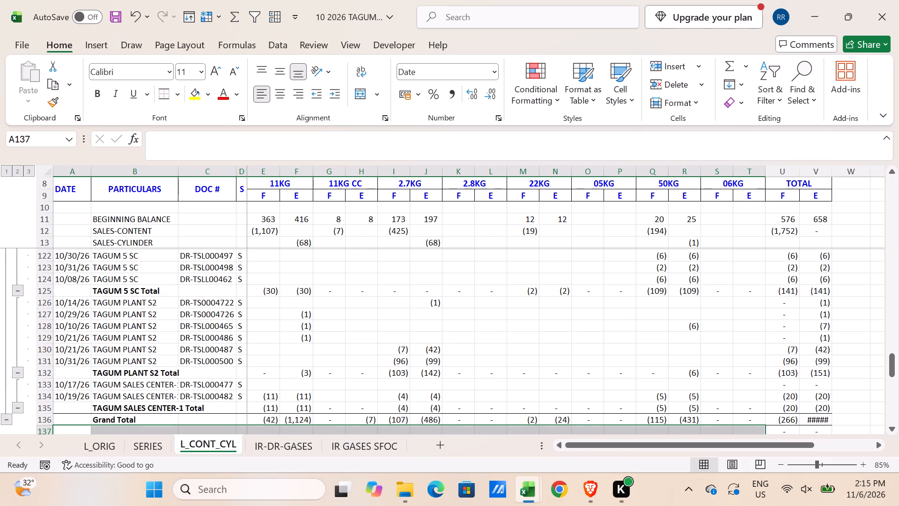
scroll(263, 308, "up", 8)
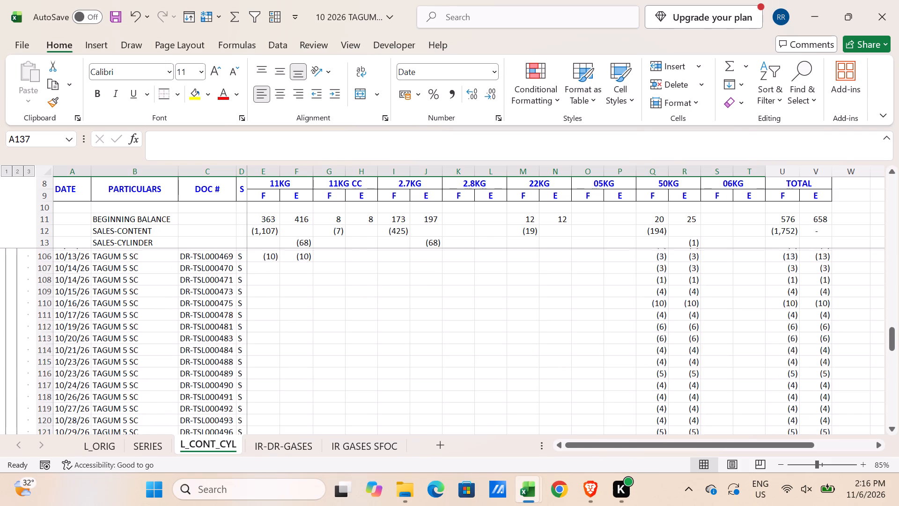
scroll(228, 299, "up", 10)
scroll(228, 299, "down", 2)
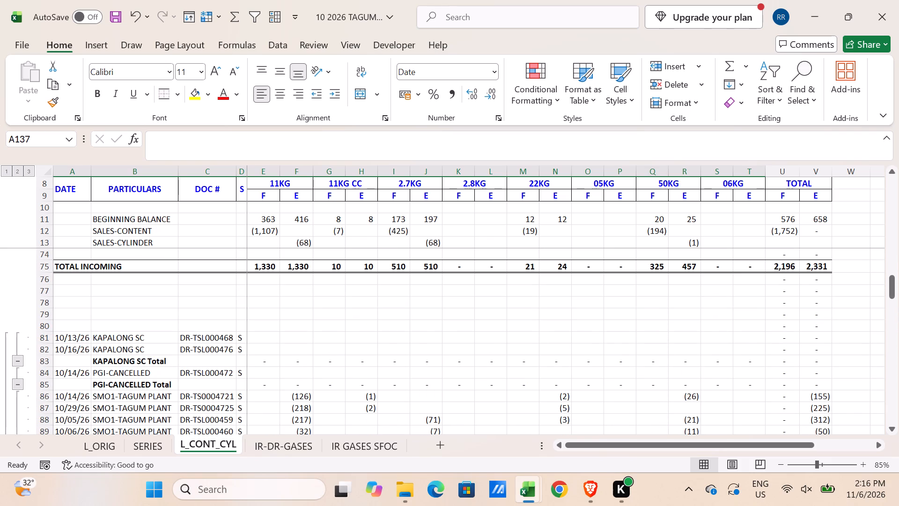
key("alt+Tab")
scroll(78, 379, "up", 3)
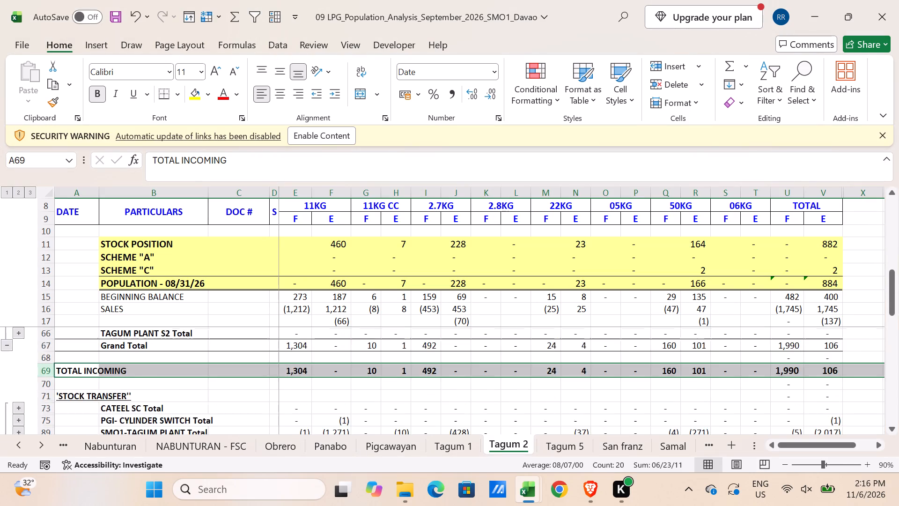
scroll(78, 379, "up", 5)
scroll(78, 379, "down", 3)
left_click(73, 362)
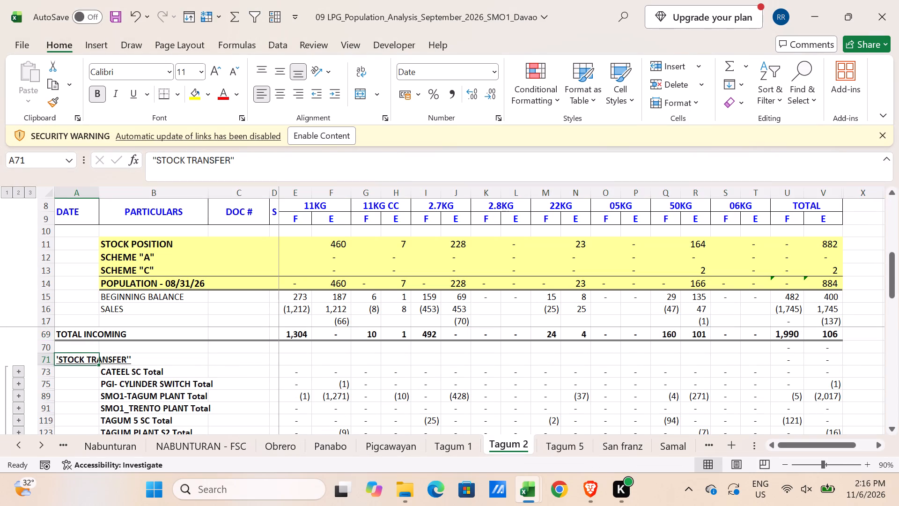
key("ctrl+c")
key("alt+Tab")
left_click(73, 328)
key("ctrl+v")
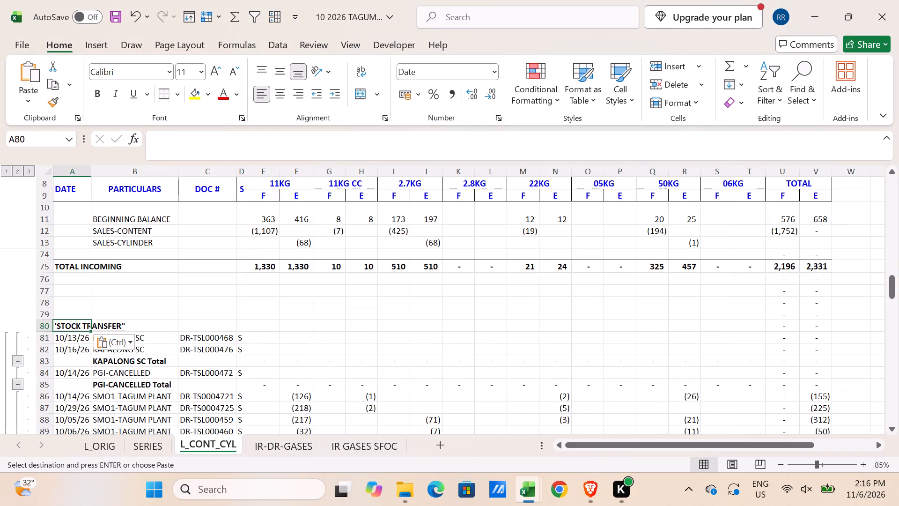
Delete the blank rows 77 to 79 above the outgoing 'STOCK TRANSFER' heading.
left_click_drag(49, 292, 50, 313)
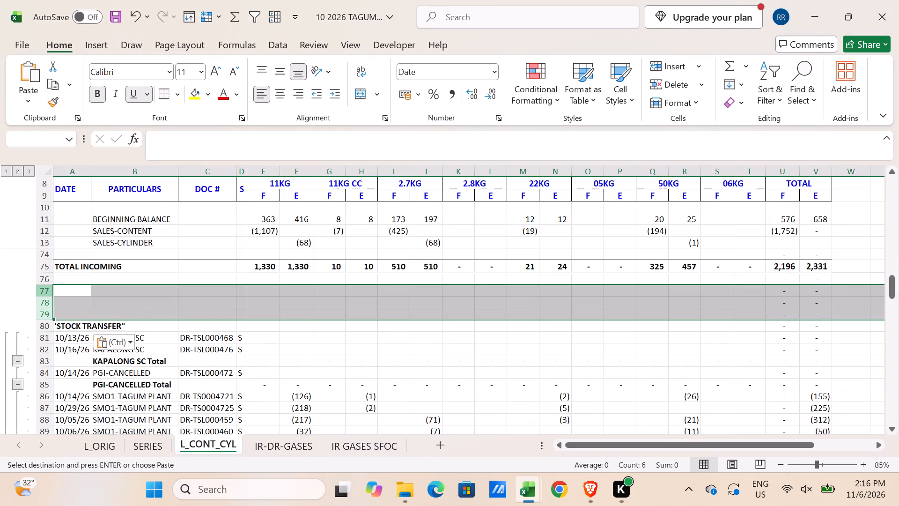
key("ctrl+minus")
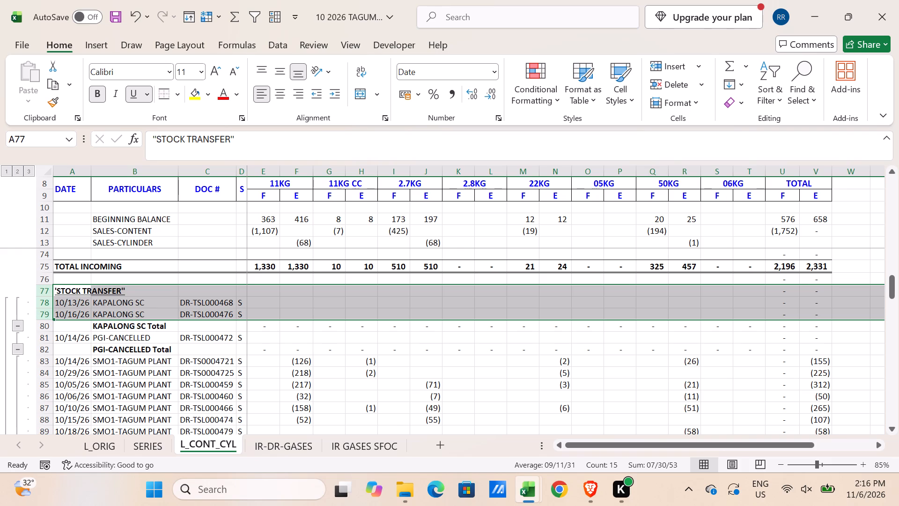
Copy the TOTAL OUTGOING row from row 133 of September's Tagum 2 sheet and insert it at row 135 of L_CONT_CYL.
scroll(377, 317, "down", 15)
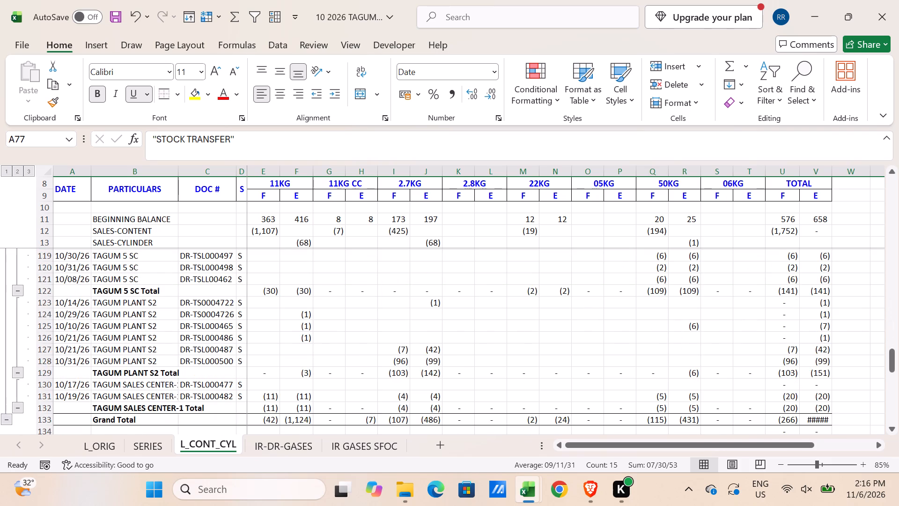
scroll(231, 317, "down", 3)
scroll(137, 310, "up", 2)
scroll(141, 312, "down", 2)
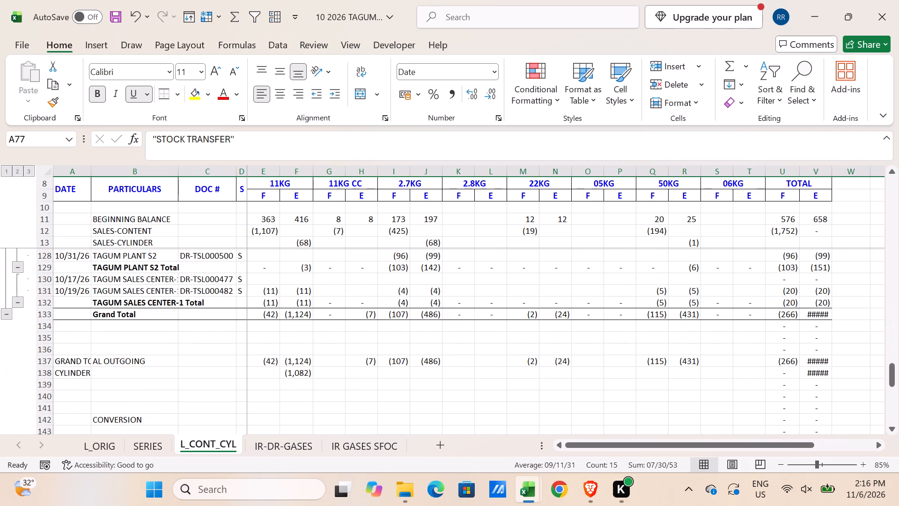
key("alt+Tab")
scroll(142, 331, "down", 5)
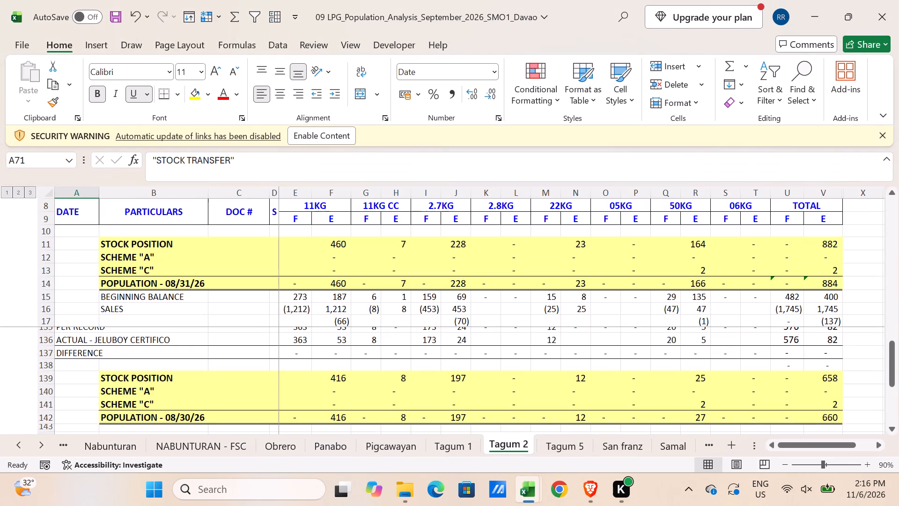
scroll(115, 348, "down", 1)
scroll(114, 350, "up", 2)
left_click(50, 336)
key("ctrl+c")
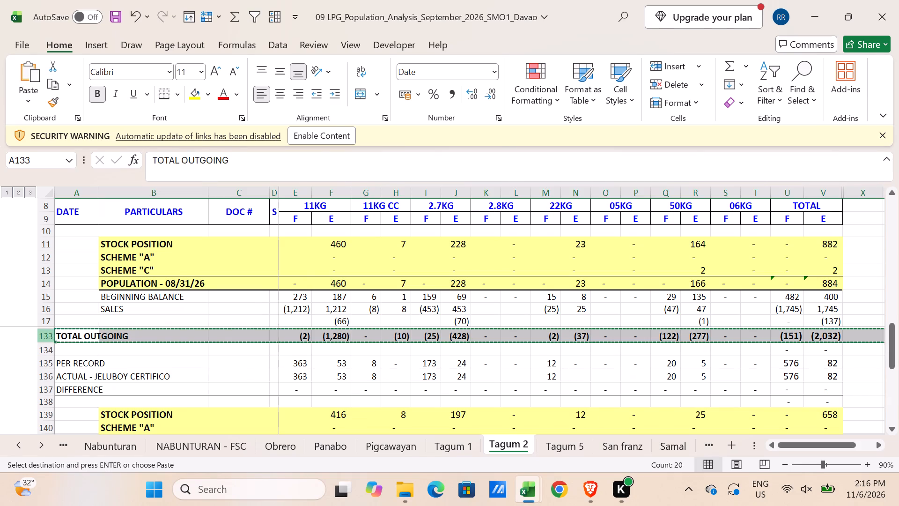
key("alt+Tab")
left_click(43, 339)
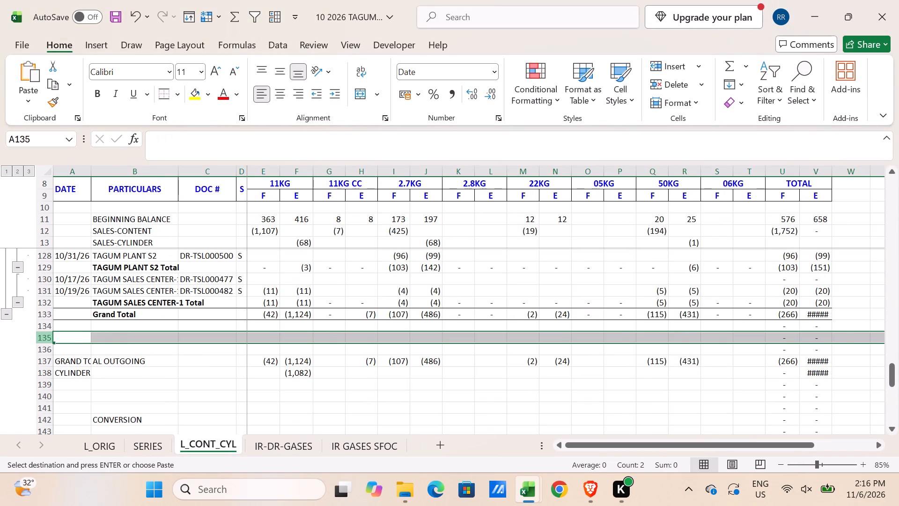
key("ctrl+shift+equal")
key("Escape")
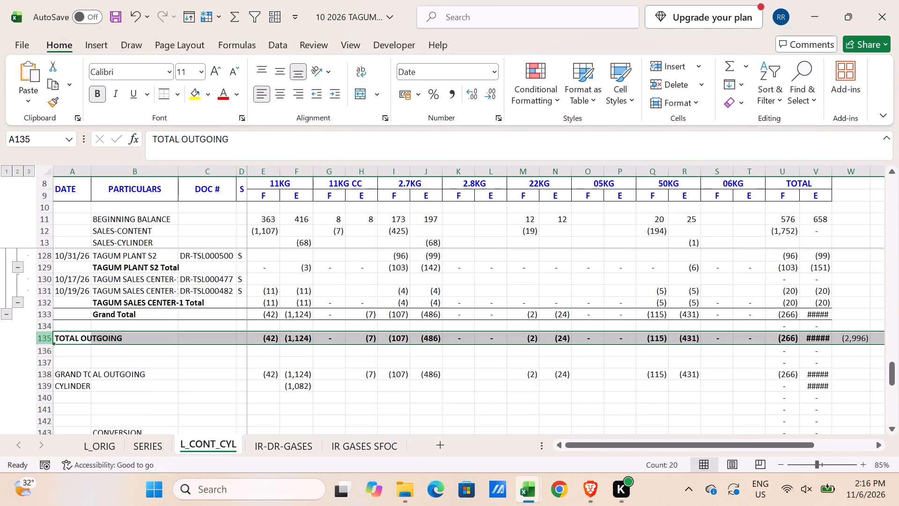
Link TOTAL OUTGOING cell E135 to the outgoing Grand Total with =E133.
left_click(270, 342)
left_click(270, 339)
key("equal")
scroll(302, 349, "up", 1)
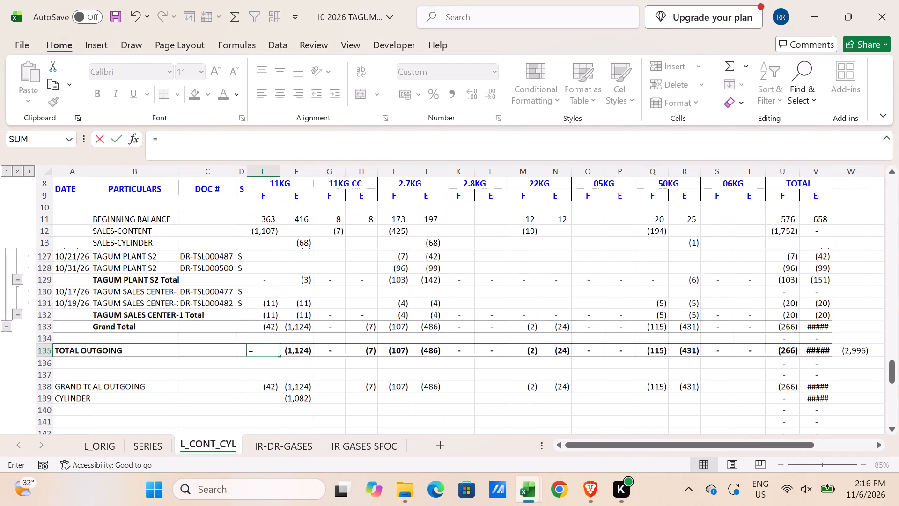
scroll(302, 349, "up", 17)
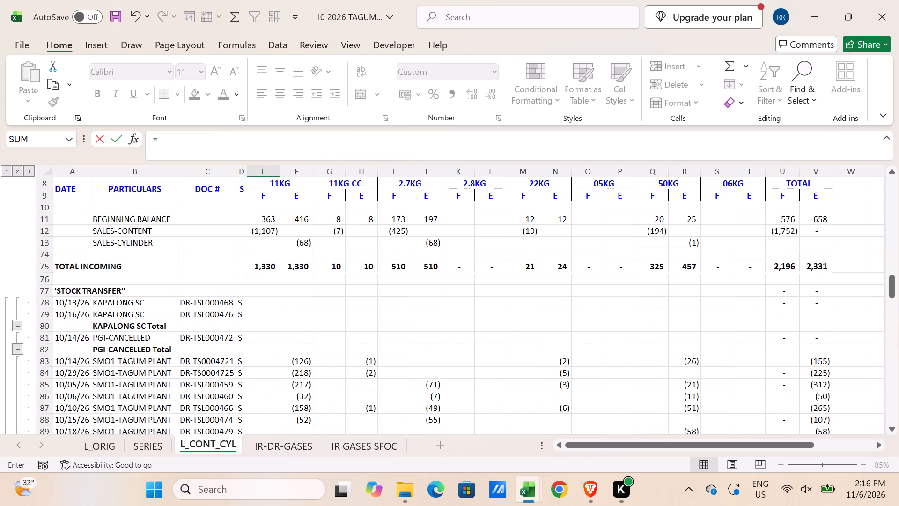
scroll(302, 349, "down", 9)
scroll(302, 349, "up", 1)
scroll(302, 349, "down", 10)
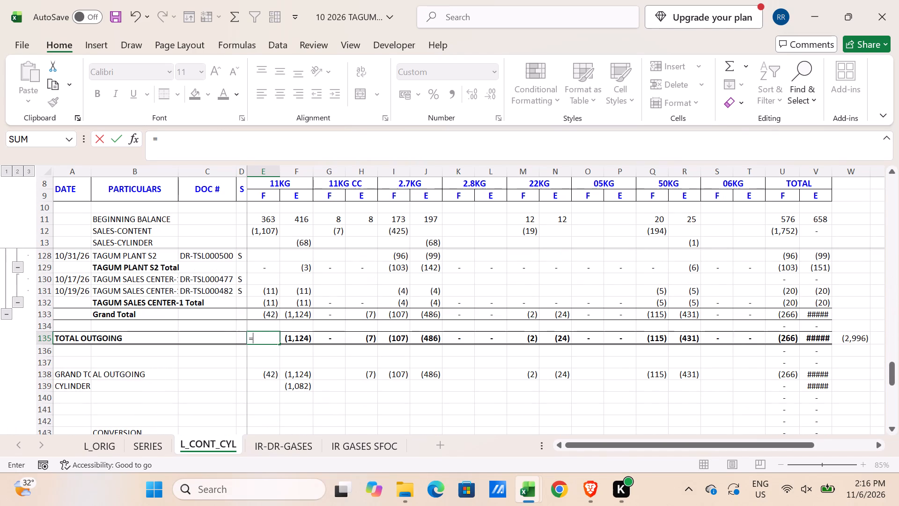
left_click(265, 315)
key("Return")
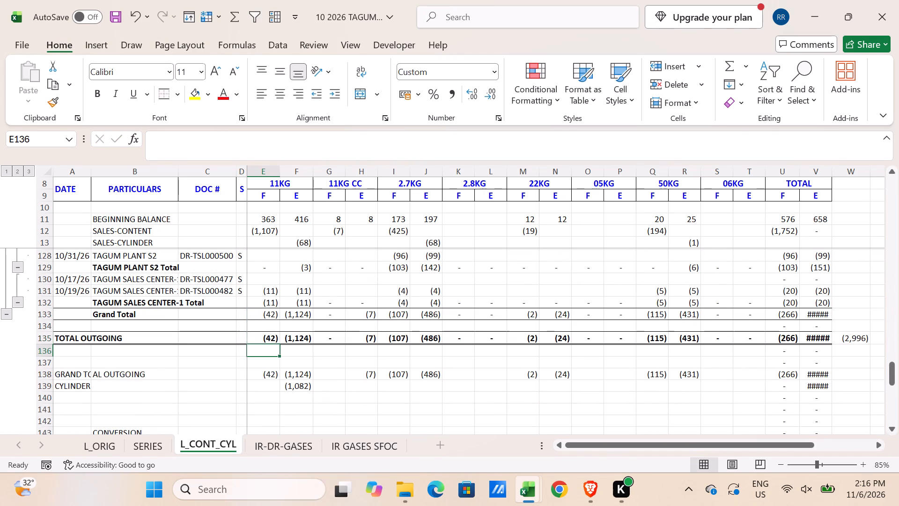
Fill the TOTAL OUTGOING formula from E135 across to T135.
left_click(272, 338)
left_click_drag(278, 342, 304, 346)
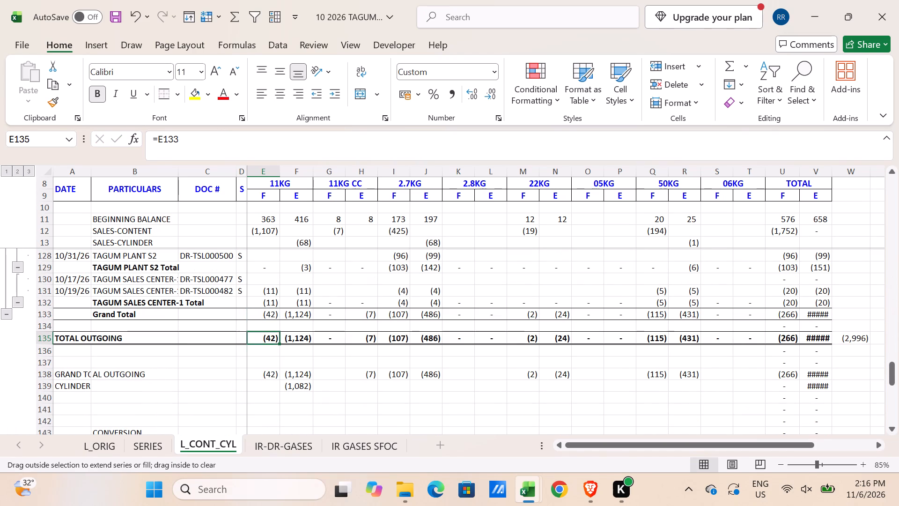
left_click_drag(304, 346, 765, 350)
Delete column W, which holds the stray check figure from the inserted TOTAL OUTGOING row.
left_click(849, 174)
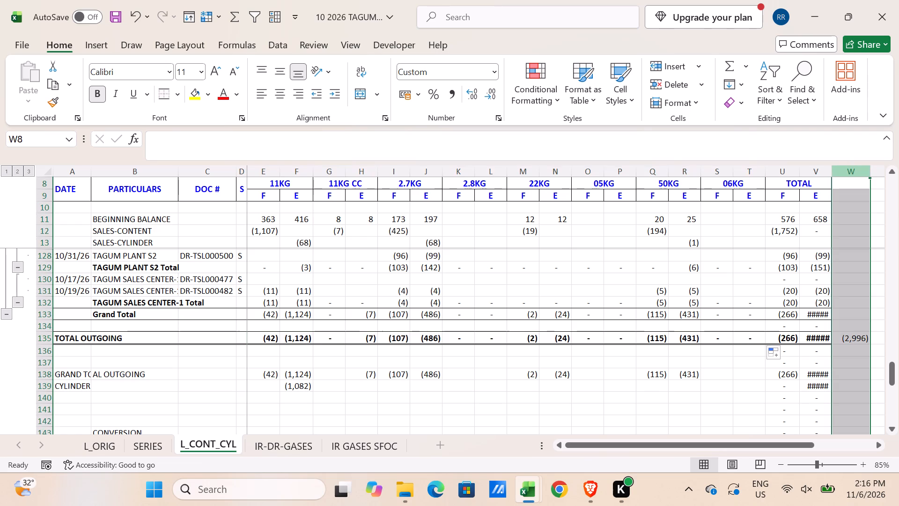
key("ctrl+minus")
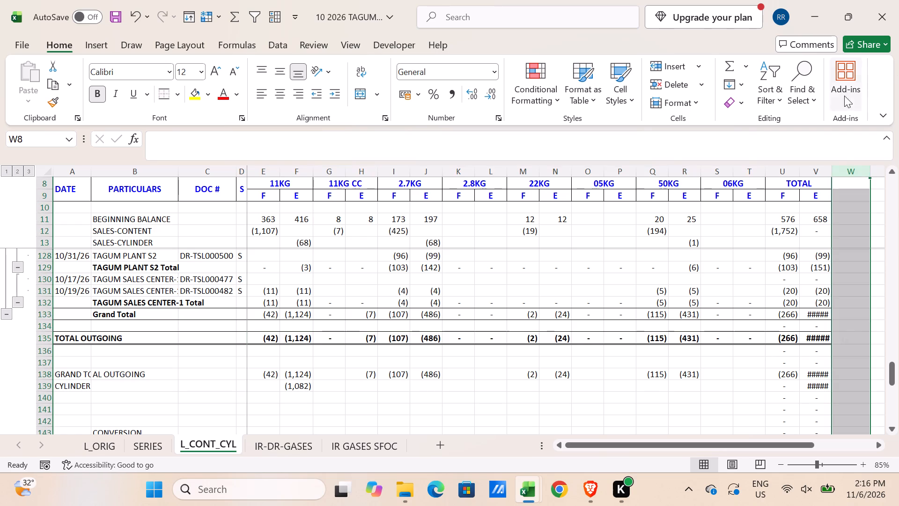
Auto-fit the width of column V, the TOTAL empties.
left_click(831, 168)
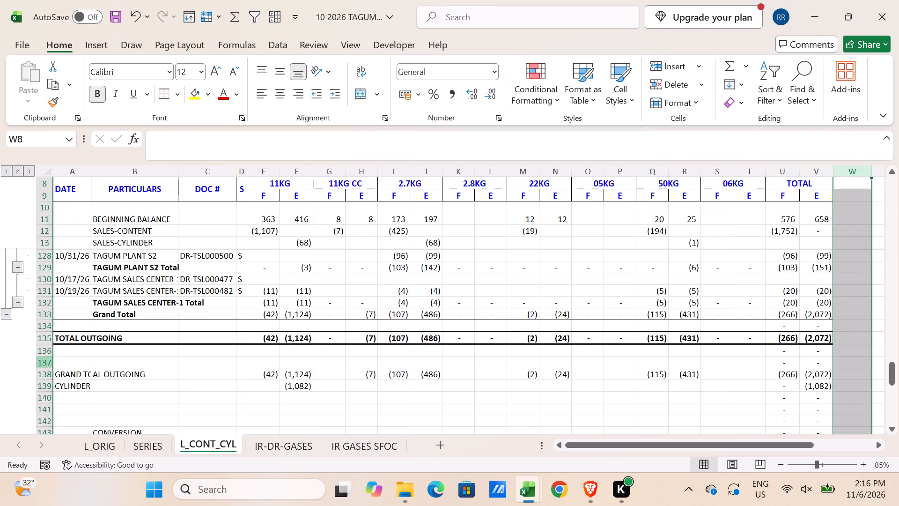
Delete rows 137 to 144, from below TOTAL OUTGOING through the old GRAND TOTAL OUTGOING, CYLINDER and CONVERSION rows.
left_click_drag(46, 364, 65, 338)
scroll(71, 343, "up", 2)
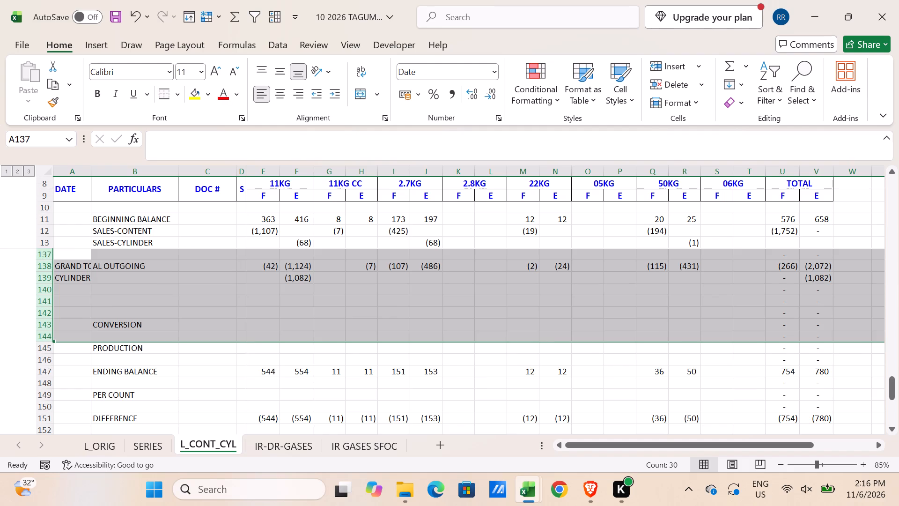
scroll(71, 343, "up", 1)
scroll(76, 345, "down", 3)
scroll(76, 345, "up", 2)
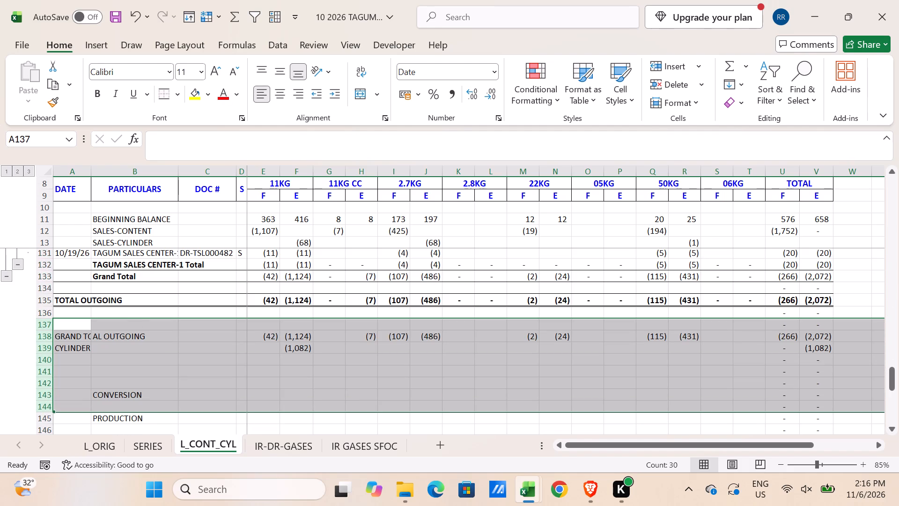
key("ctrl+minus")
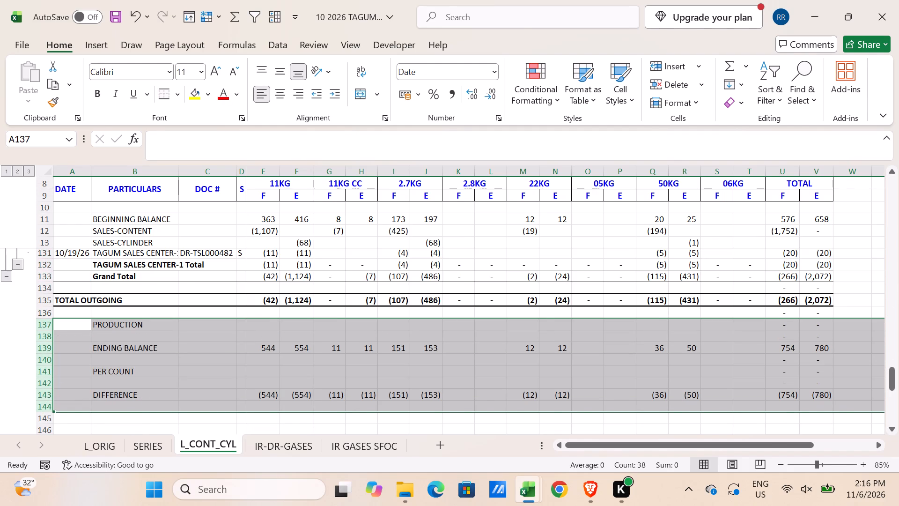
Copy the PER RECORD, ACTUAL and DIFFERENCE rows 135 to 137 from September's Tagum 2 sheet and insert them at row 137 of L_CONT_CYL.
key("alt+Tab")
left_click_drag(49, 361, 49, 391)
key("ctrl+c")
key("alt+Tab")
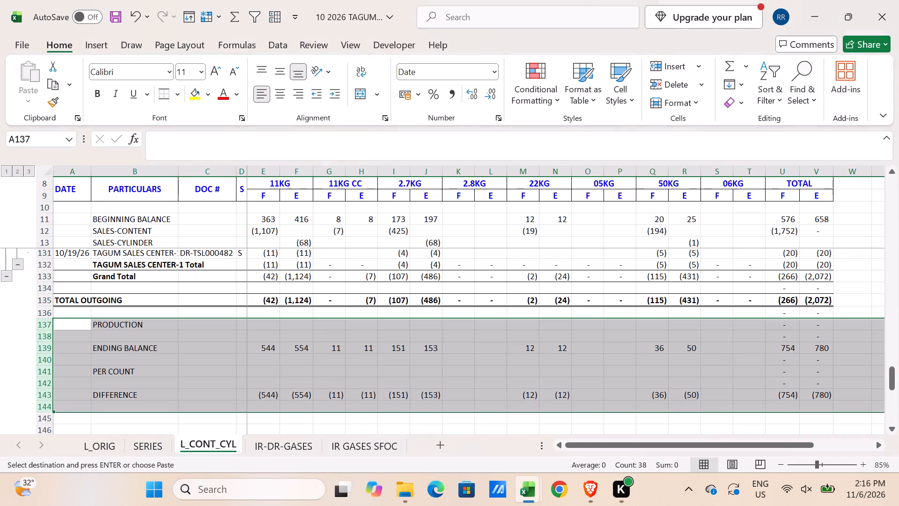
left_click(37, 326)
key("ctrl+shift+equal")
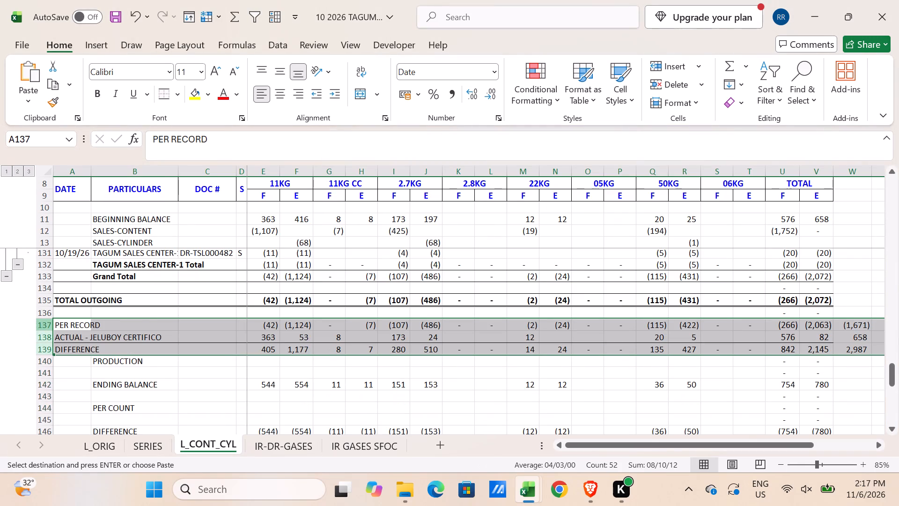
key("Escape")
Replace the PER RECORD formula in E137 with =E11+E12+E13+E75+E135.
left_click(273, 326)
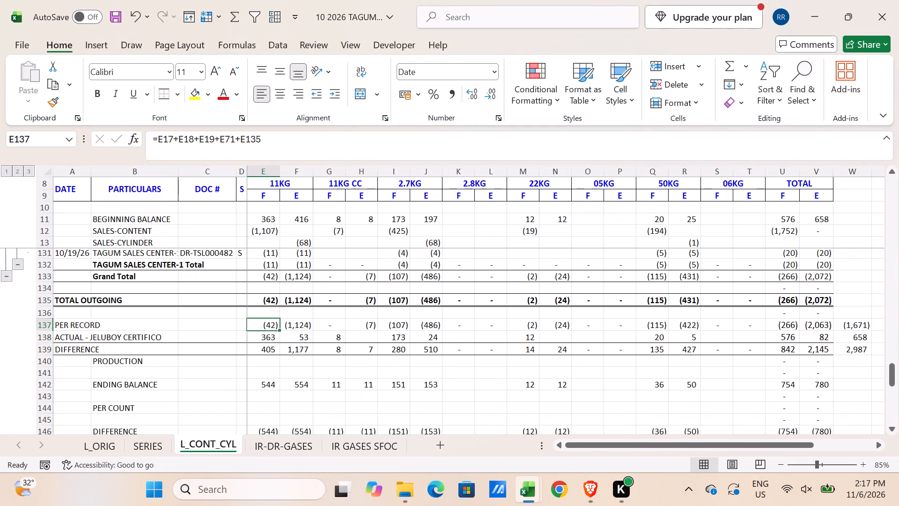
key("equal")
left_click(260, 224)
key("plus")
left_click(271, 232)
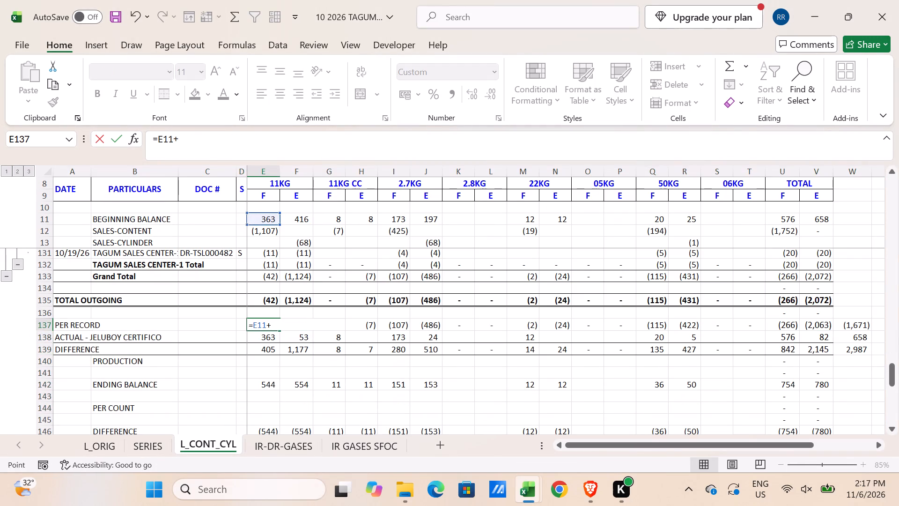
key("plus")
left_click(269, 243)
key("plus")
scroll(273, 302, "up", 13)
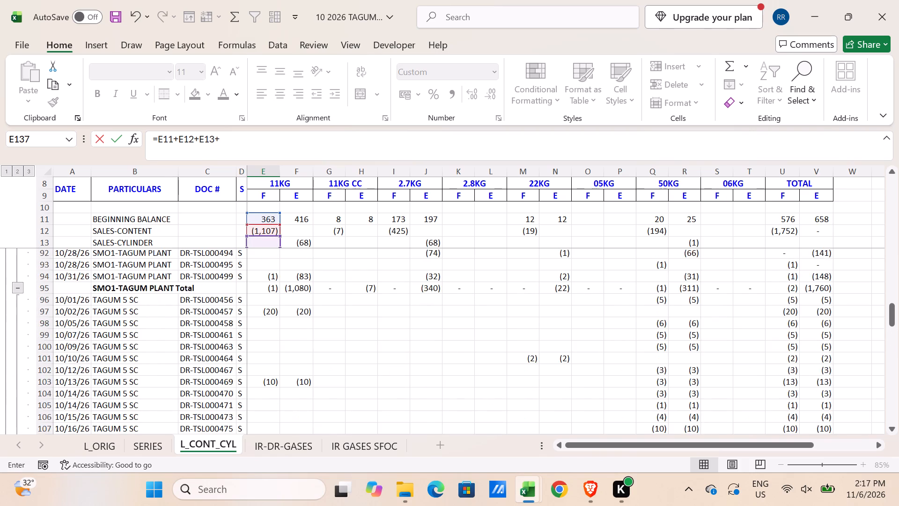
scroll(274, 303, "up", 9)
left_click(260, 370)
key("plus")
scroll(261, 377, "down", 8)
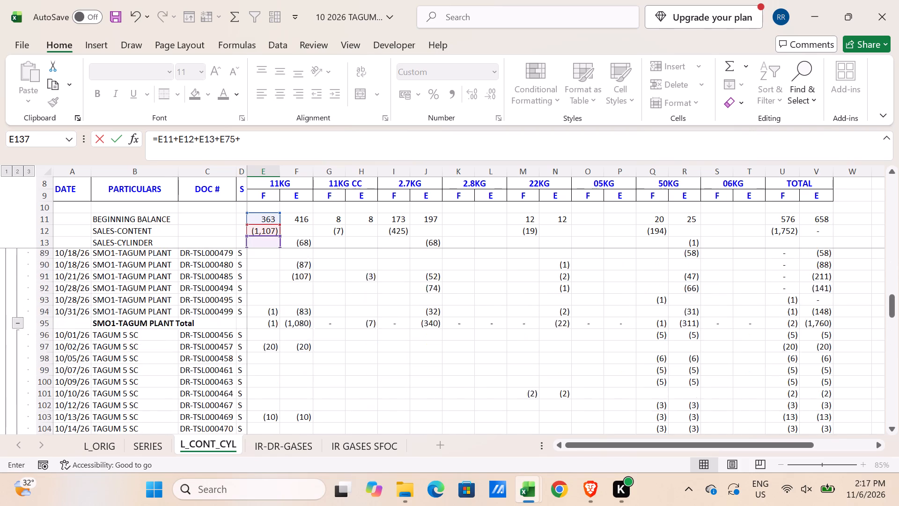
scroll(261, 384, "down", 15)
left_click(268, 264)
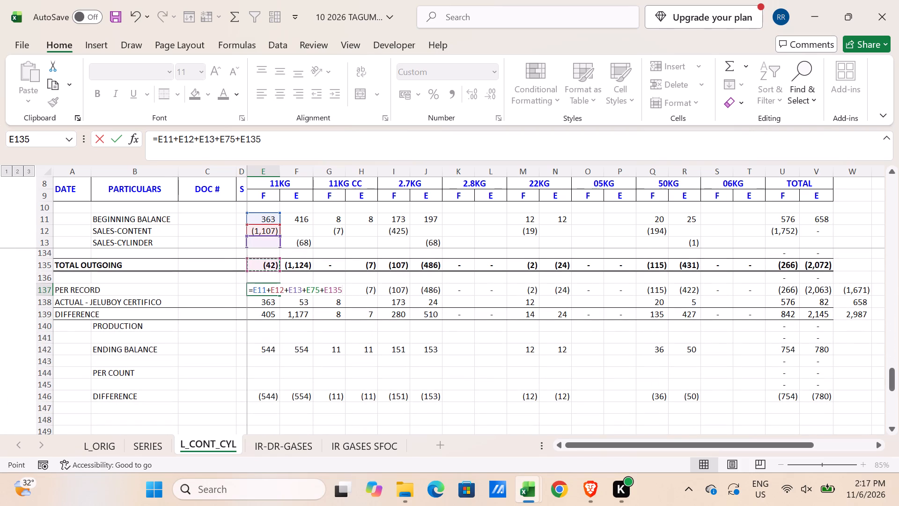
key("Return")
Fill the PER RECORD formula from E137 across to T137.
left_click(273, 288)
left_click_drag(278, 293, 758, 310)
Delete column W with the stray check figures beside the PER RECORD, ACTUAL and DIFFERENCE rows.
left_click(858, 170)
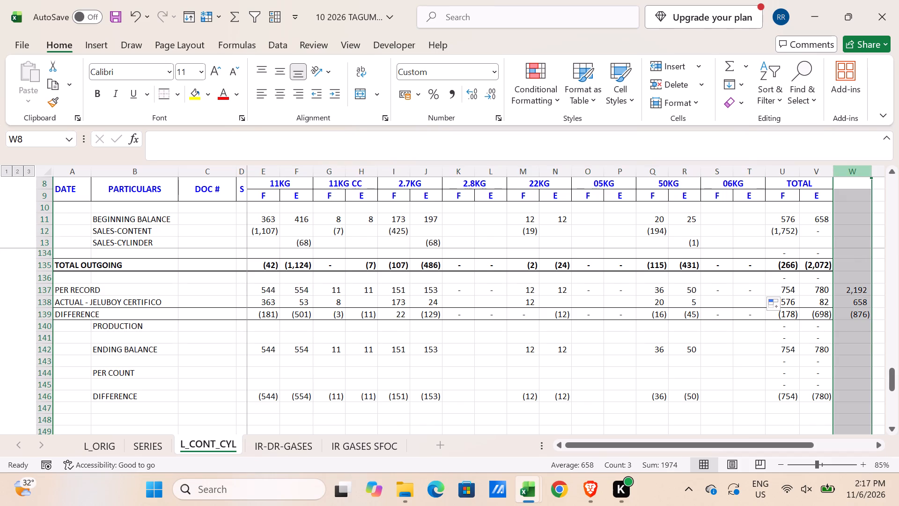
key("ctrl+minus")
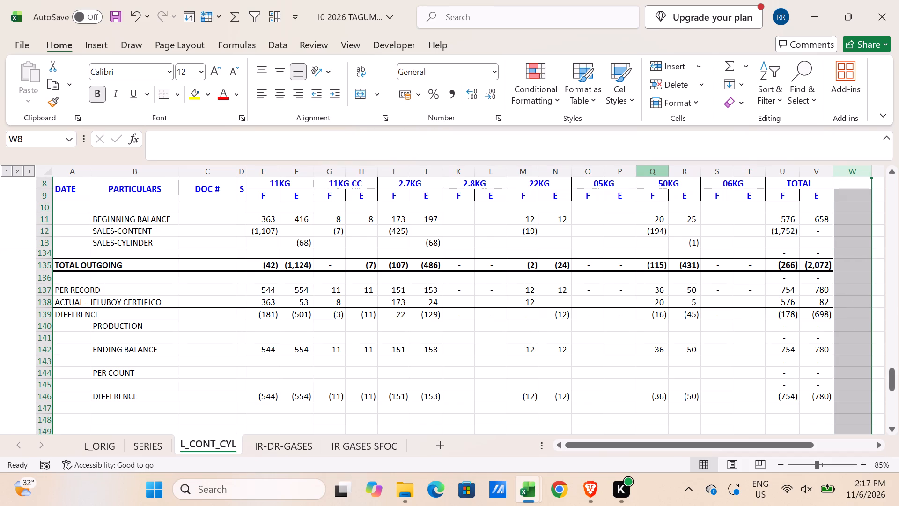
Clear September's counts from the ACTUAL row in E138:T138.
left_click_drag(263, 299, 750, 297)
key("Delete")
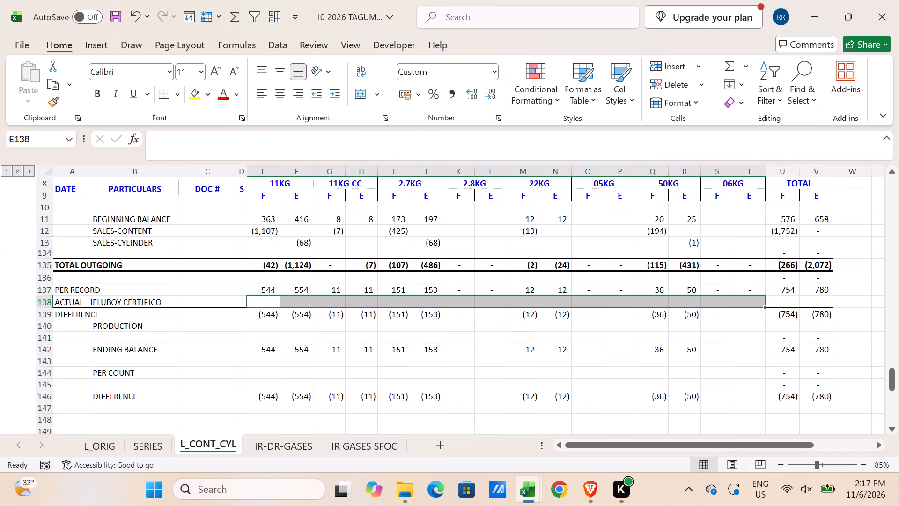
Clear the old PRODUCTION label by emptying A140:H141 below the DIFFERENCE row.
left_click_drag(71, 328, 351, 336)
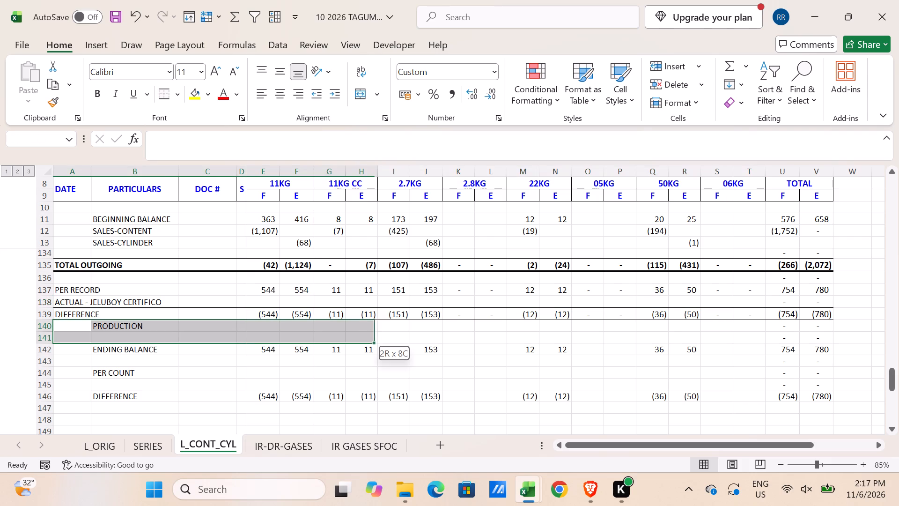
left_click_drag(351, 336, 352, 337)
key("Delete")
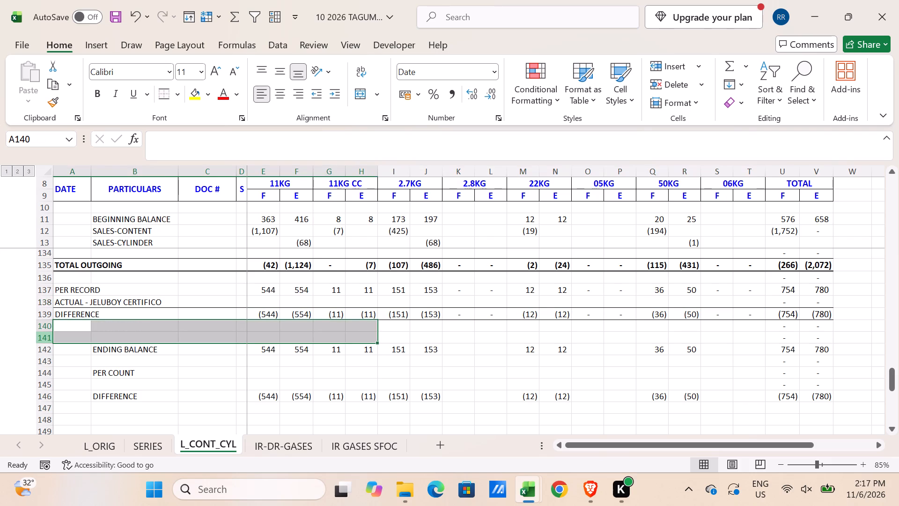
Delete the leftover rows from row 141 down, including the old ENDING BALANCE, PER COUNT and DIFFERENCE rows.
left_click_drag(49, 339, 92, 350)
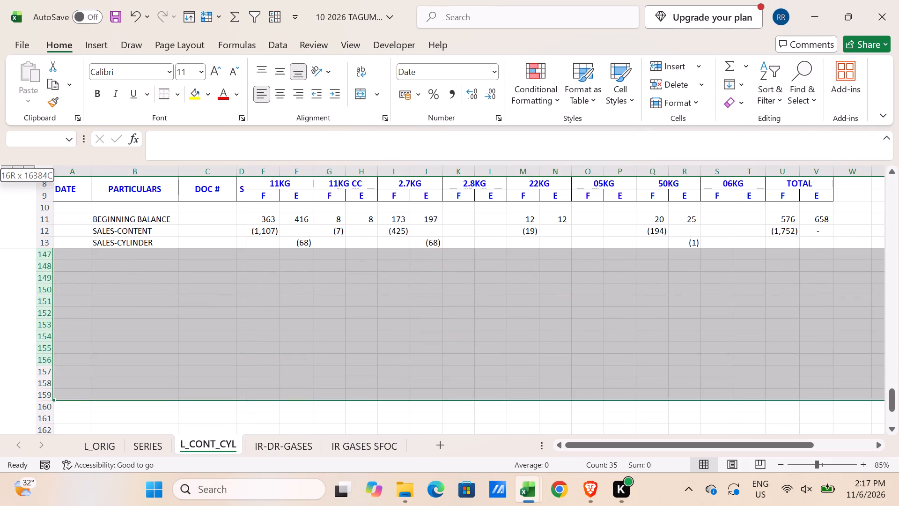
left_click_drag(92, 350, 99, 325)
key("ctrl+minus")
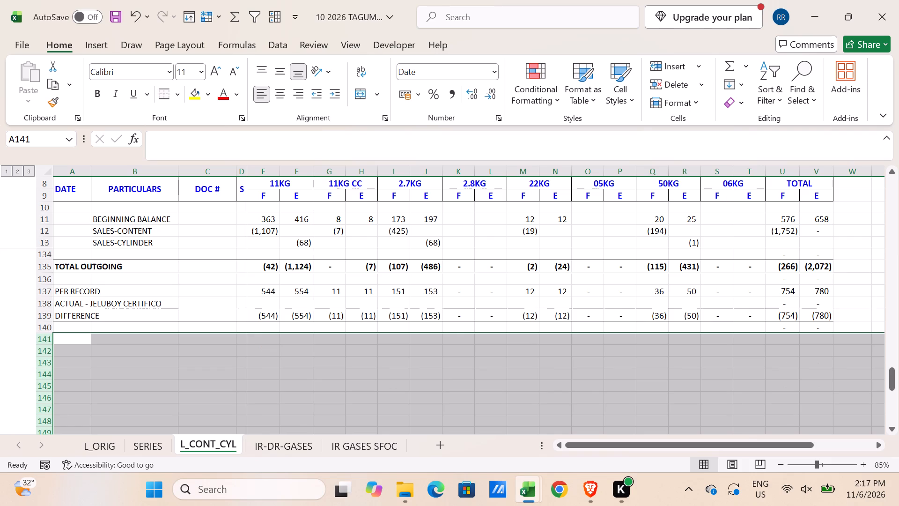
Set the page orientation of L_CONT_CYL to landscape.
left_click(182, 42)
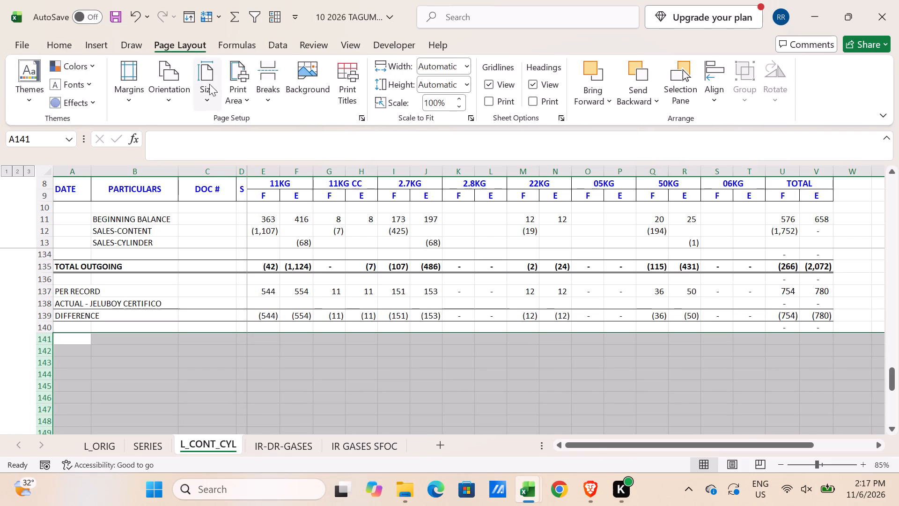
left_click(245, 105)
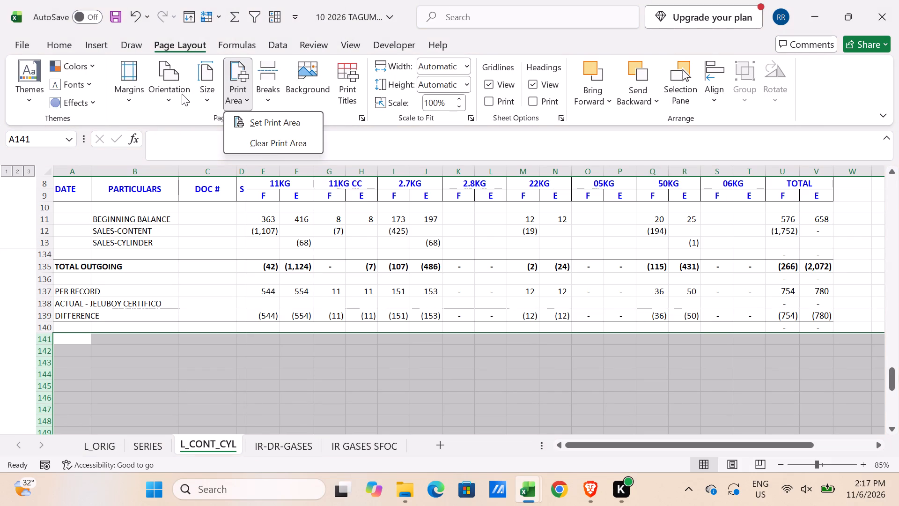
left_click(182, 94)
left_click(191, 170)
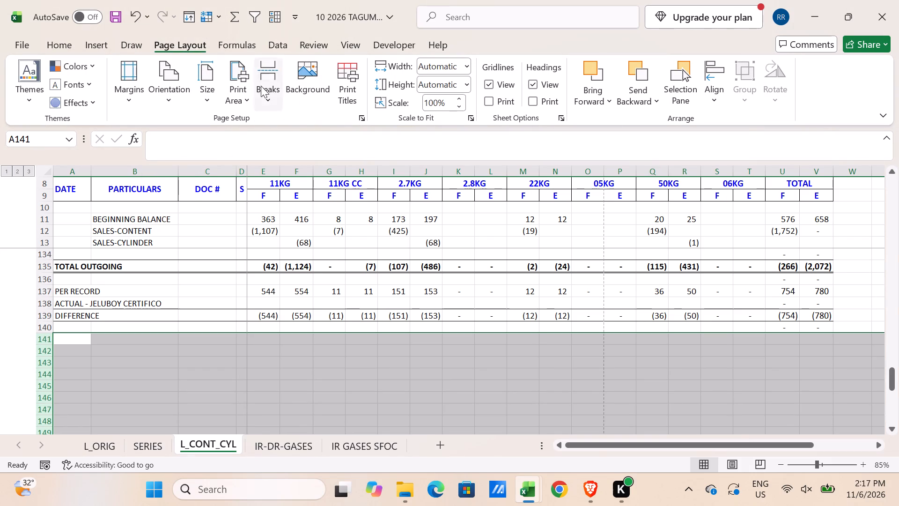
Set the paper size of L_CONT_CYL to Letter.
left_click(209, 82)
left_click_drag(225, 133, 231, 132)
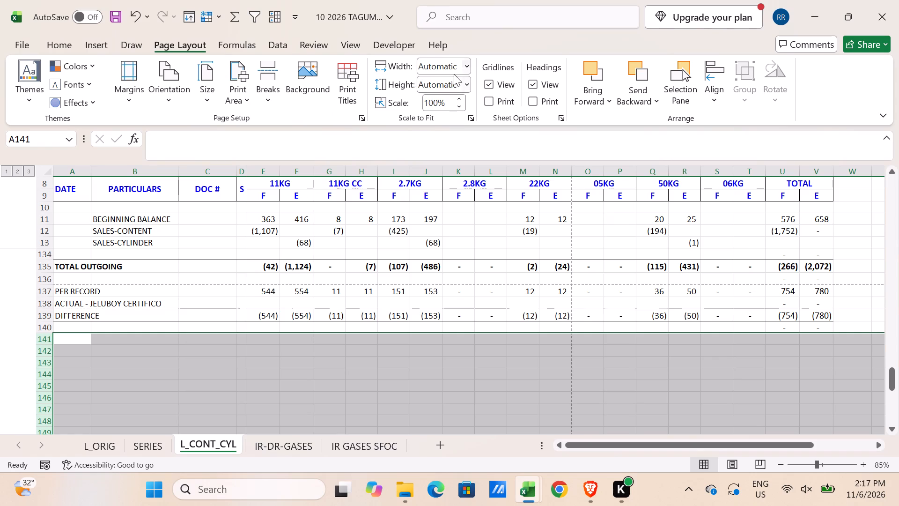
Scale the L_CONT_CYL printout to a width of 1 page, leaving the height automatic.
left_click(463, 68)
left_click(447, 97)
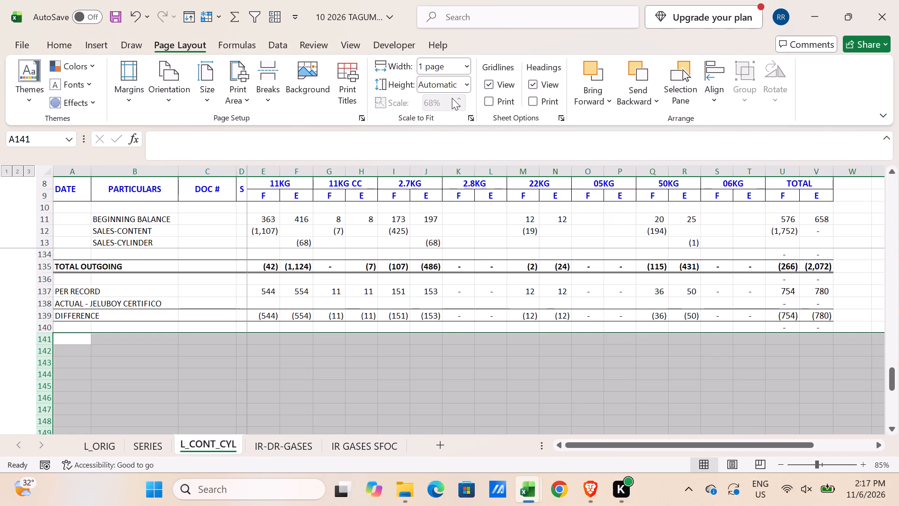
Preview the L_CONT_CYL printout and check its pages.
left_click(223, 318)
key("ctrl+p")
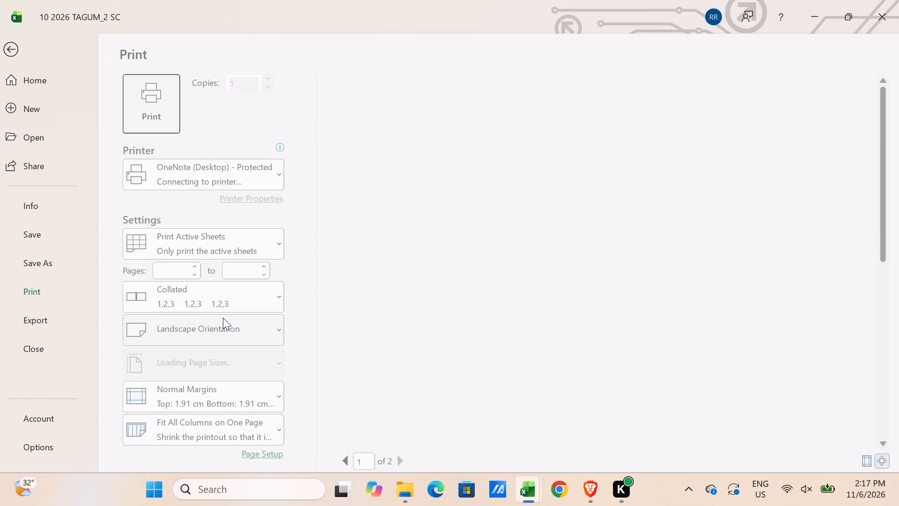
left_click(409, 463)
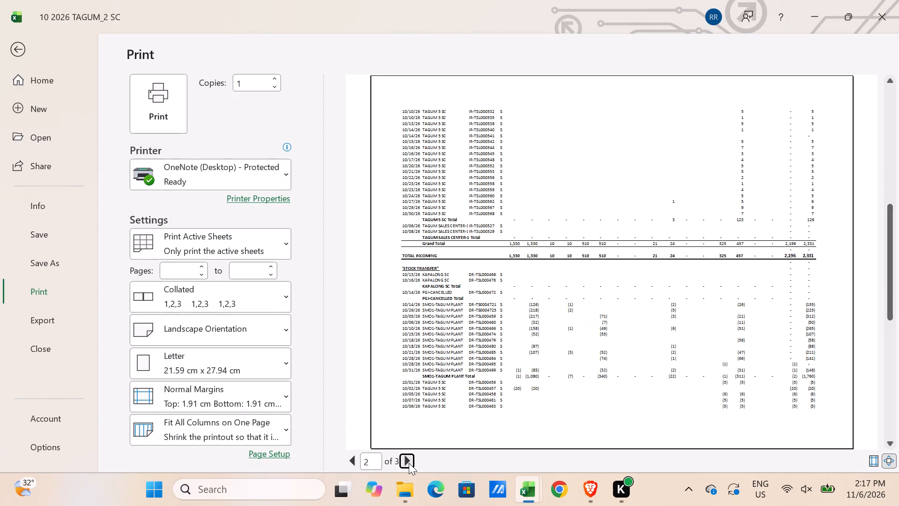
left_click(409, 463)
key("Escape")
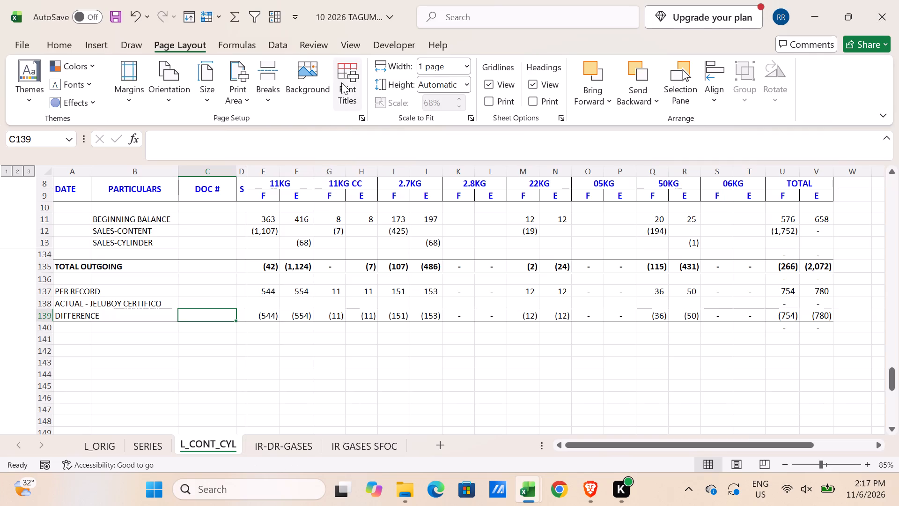
Set rows $8:$10 to repeat at the top of every printed page of L_CONT_CYL.
left_click(349, 80)
left_click(368, 215)
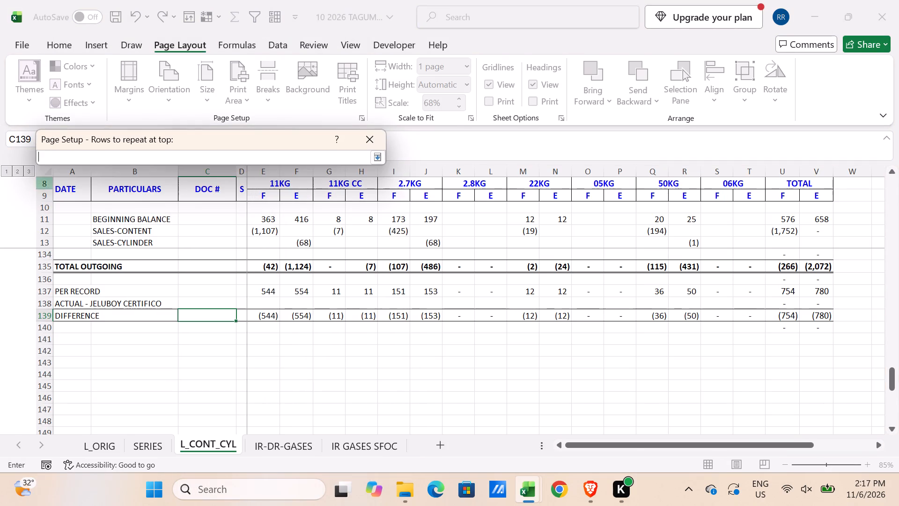
left_click_drag(48, 183, 50, 204)
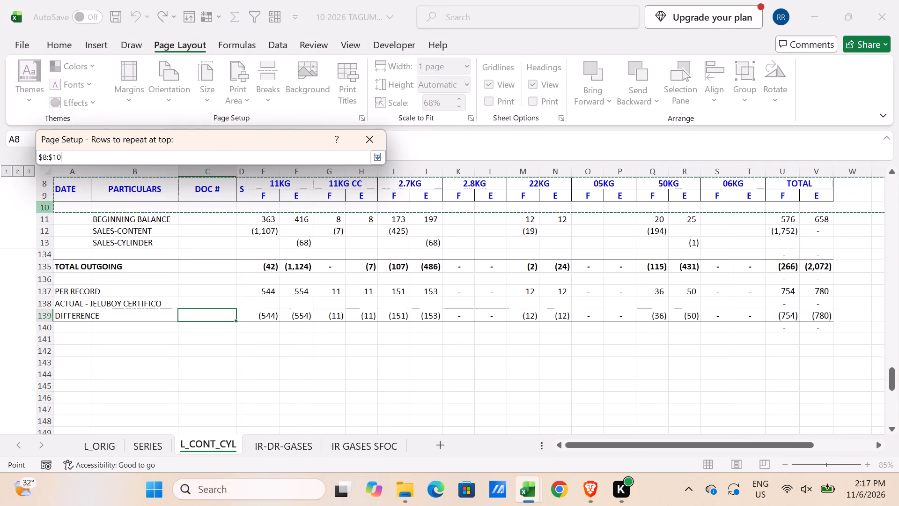
key("Return")
key("Return")
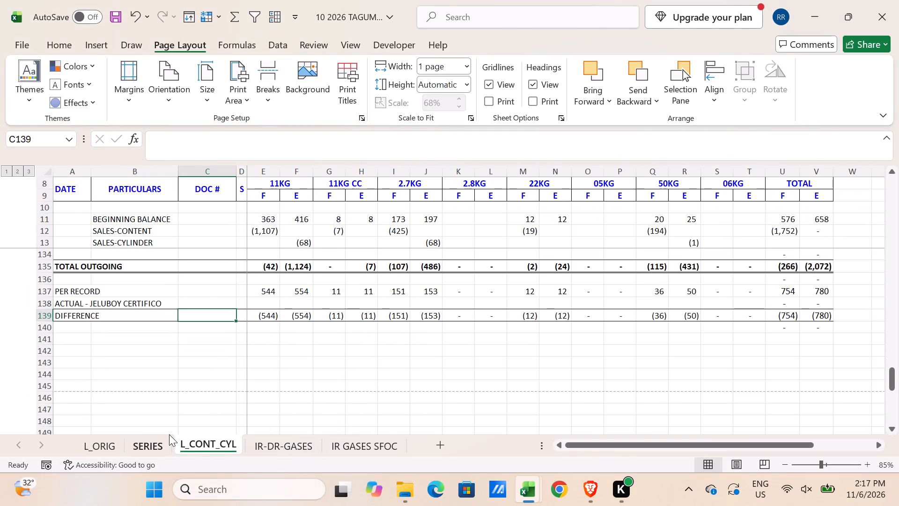
Duplicate the L_CONT_CYL sheet directly after itself and name the copy L_FULL_MT.
left_click_drag(194, 441, 272, 442)
double_click(272, 442)
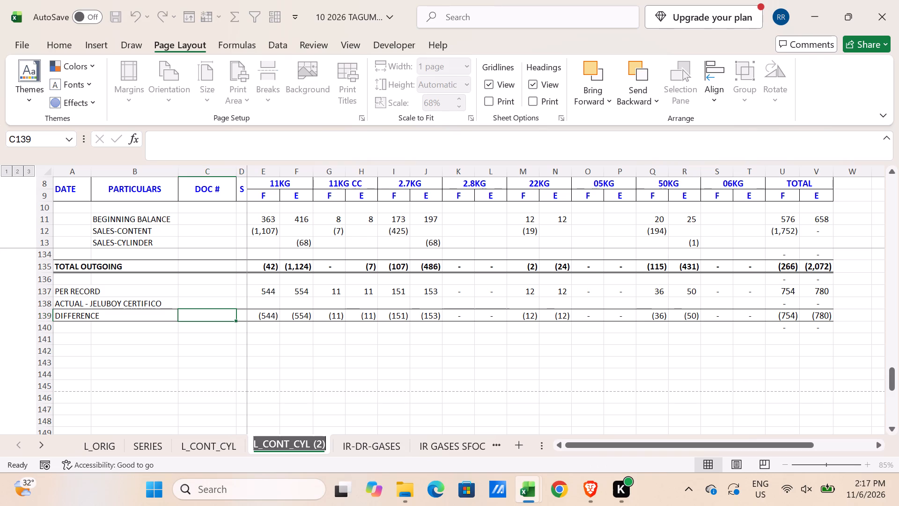
type("L_FULL_MT")
key("Return")
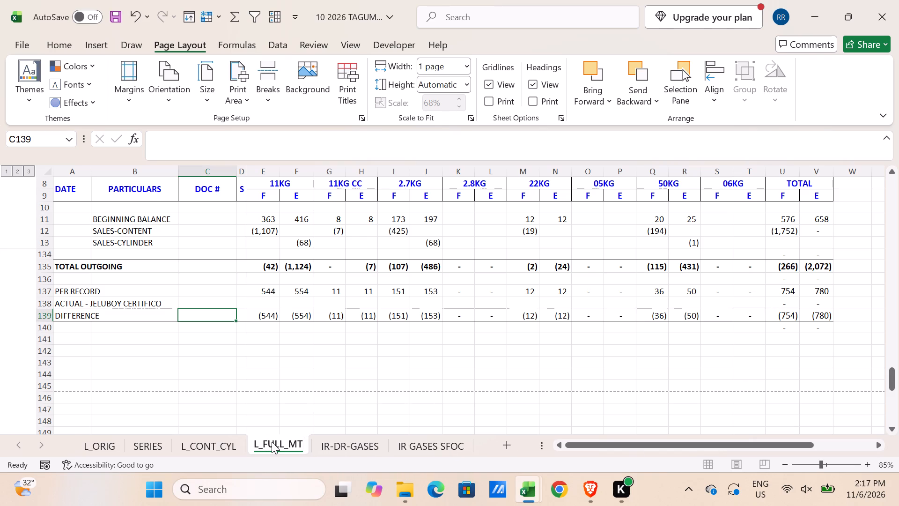
On L_CONT_CYL, replace the F and E subheadings in row 9 with CONT and CYL for every size and TOTAL.
left_click(217, 452)
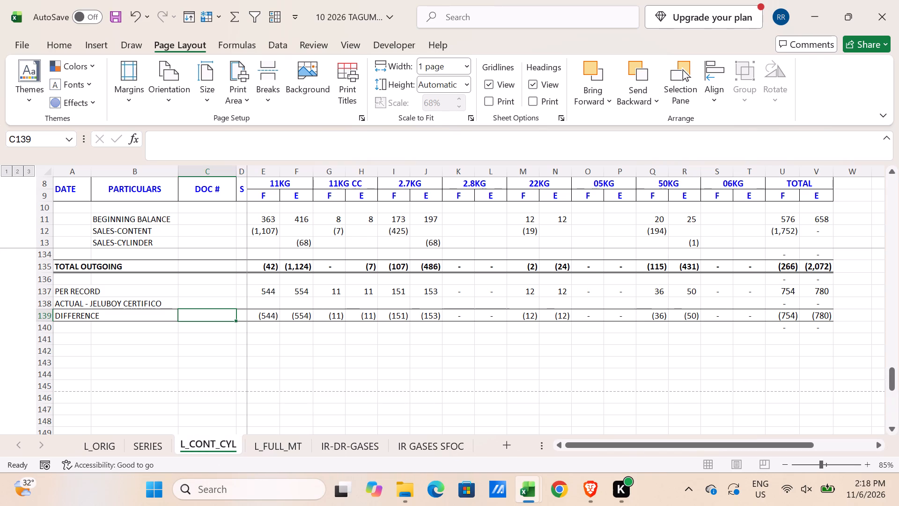
left_click(267, 198)
type("CONT")
key("Right")
type("CYL")
key("Right")
key("Left")
key("Left")
key("shift+Right")
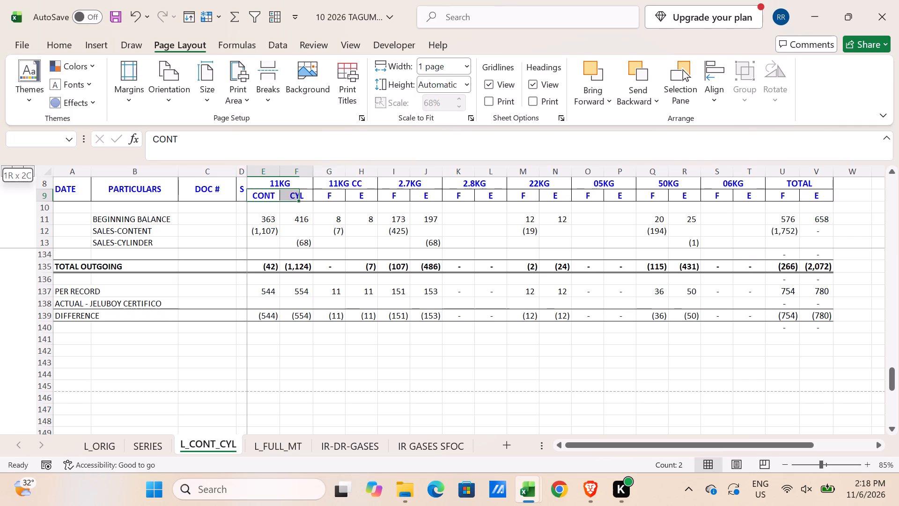
left_click_drag(311, 202, 824, 218)
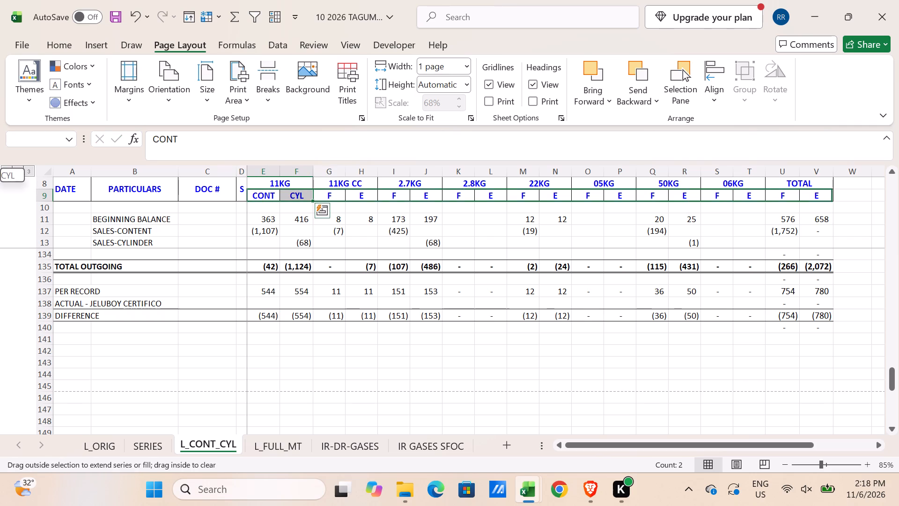
left_click_drag(824, 218, 824, 218)
On L_FULL_MT, enter the check formula =V11+U11-L_CONT_CYL!V11 in W11 and fill it down to the DIFFERENCE row.
left_click(285, 445)
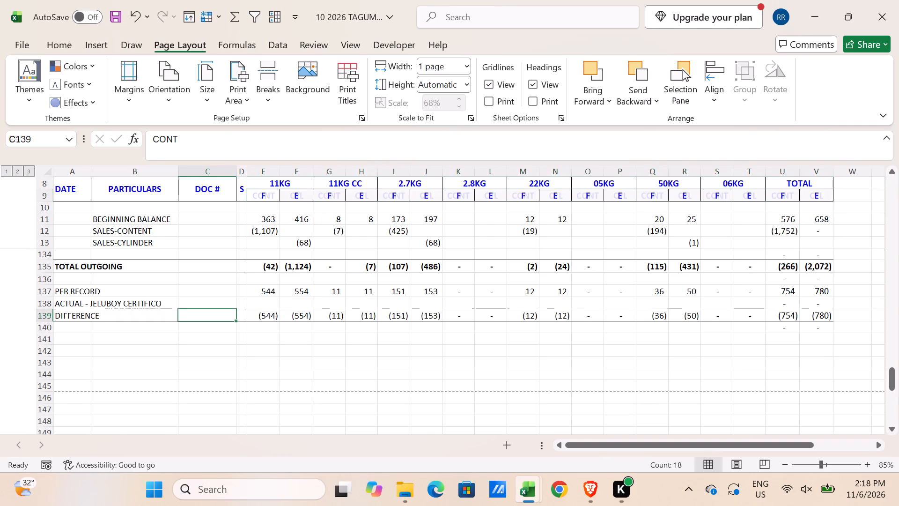
left_click(843, 215)
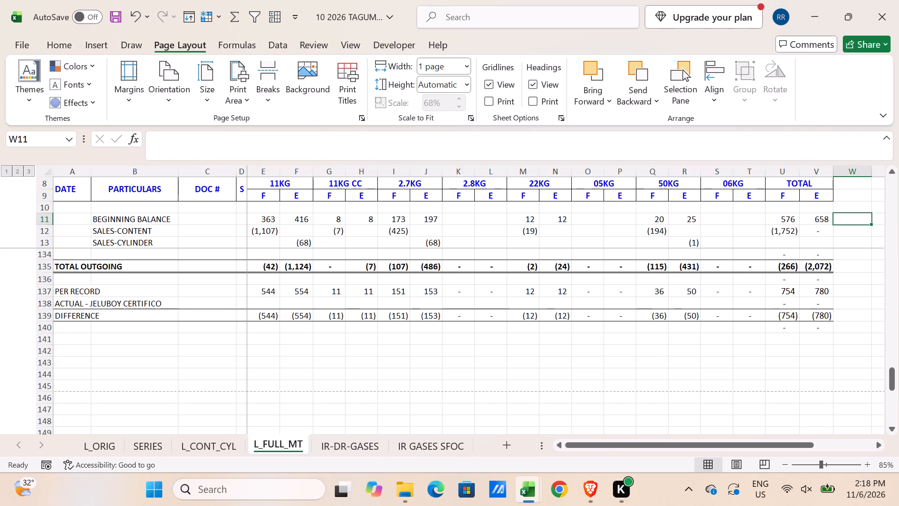
key("equal")
left_click(815, 221)
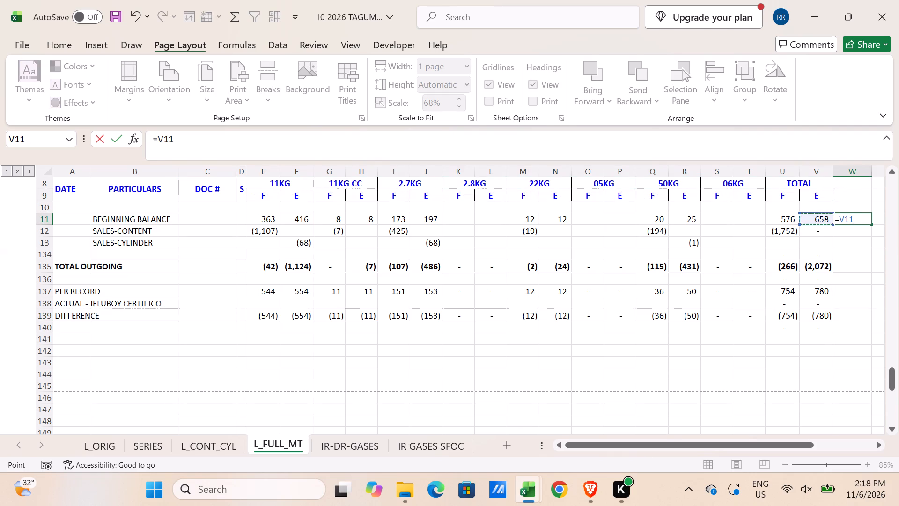
key("shift+plus")
left_click(774, 218)
key("minus")
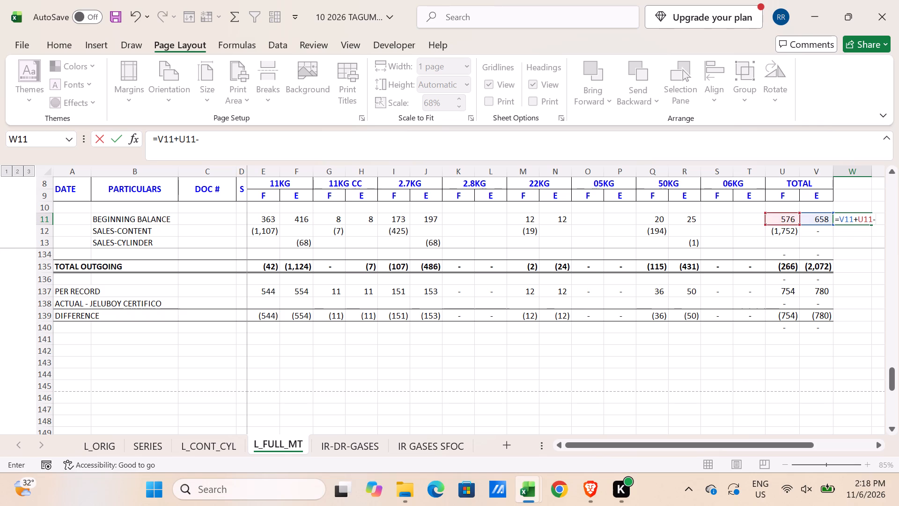
left_click(211, 435)
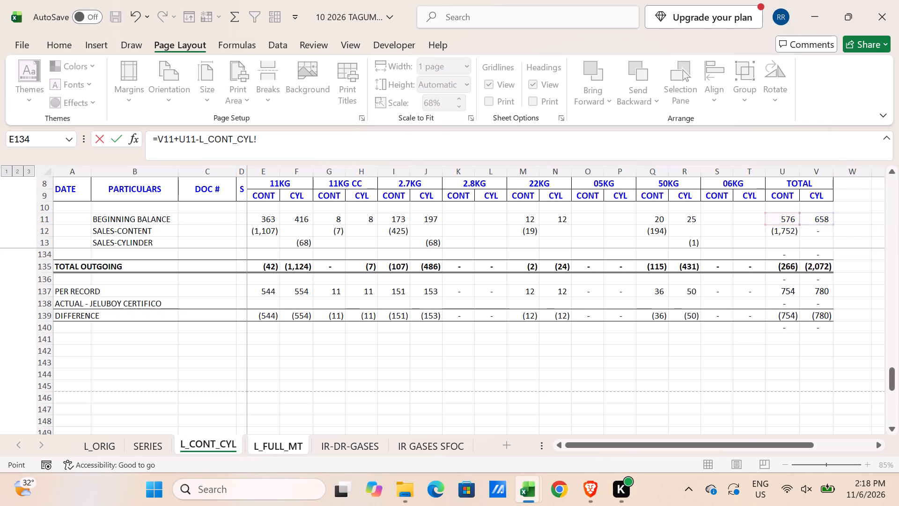
left_click(815, 221)
key("Return")
left_click(853, 218)
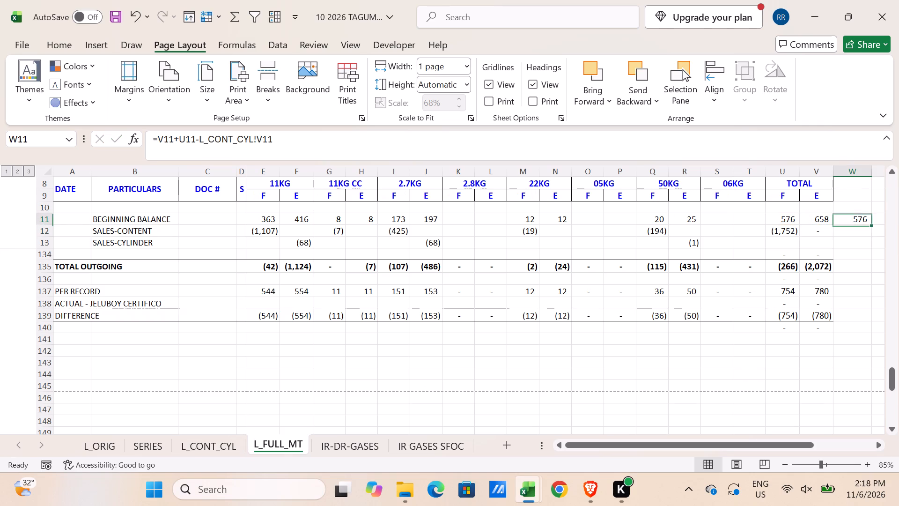
left_click_drag(870, 224, 855, 323)
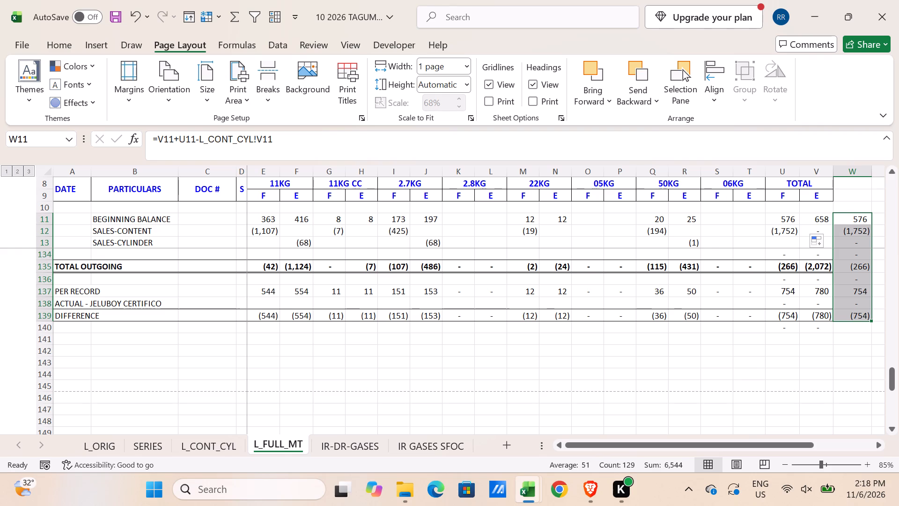
Copy PER RECORD E135:T135 from the September workbook's Tagum 2 sheet and paste it as values into L_FULL_MT's BEGINNING BALANCE from E11.
key("alt+Tab")
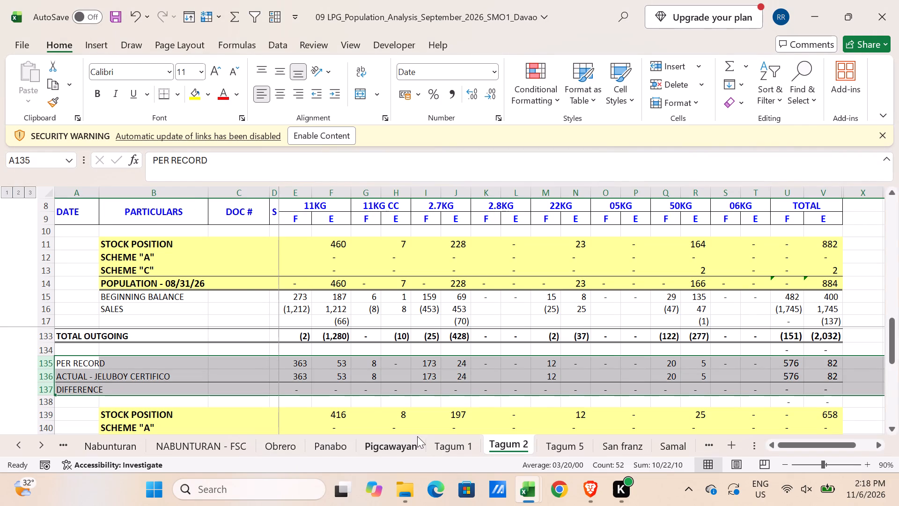
key("alt+Tab")
key("alt+Tab")
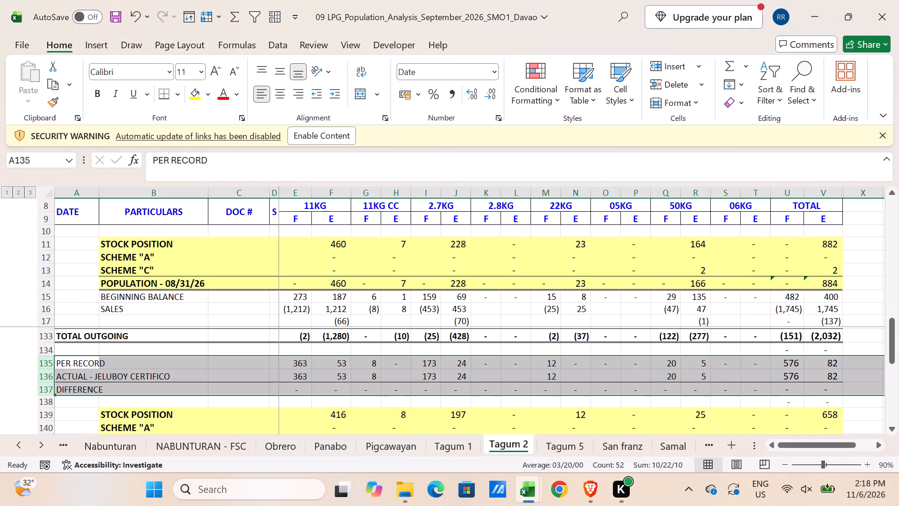
left_click_drag(294, 366, 758, 362)
key("shift+d")
key("Escape")
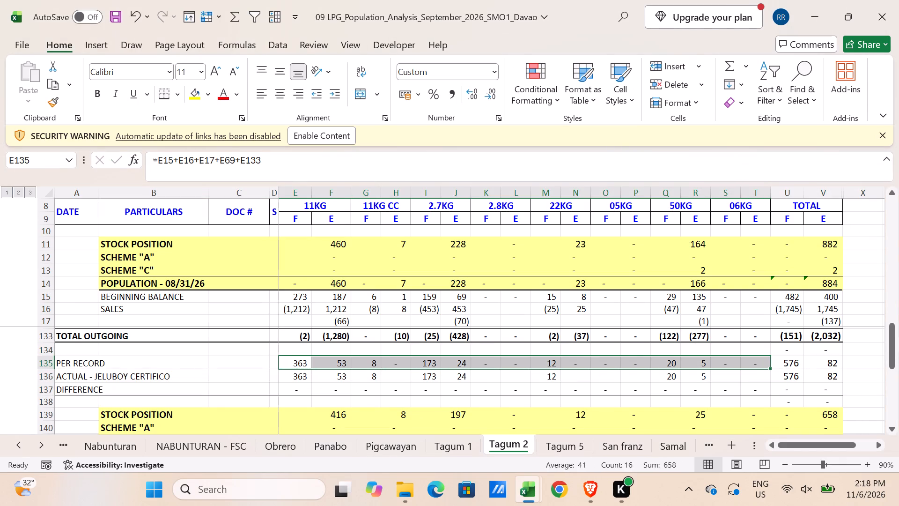
key("ctrl+c")
key("alt+Tab")
left_click(267, 216)
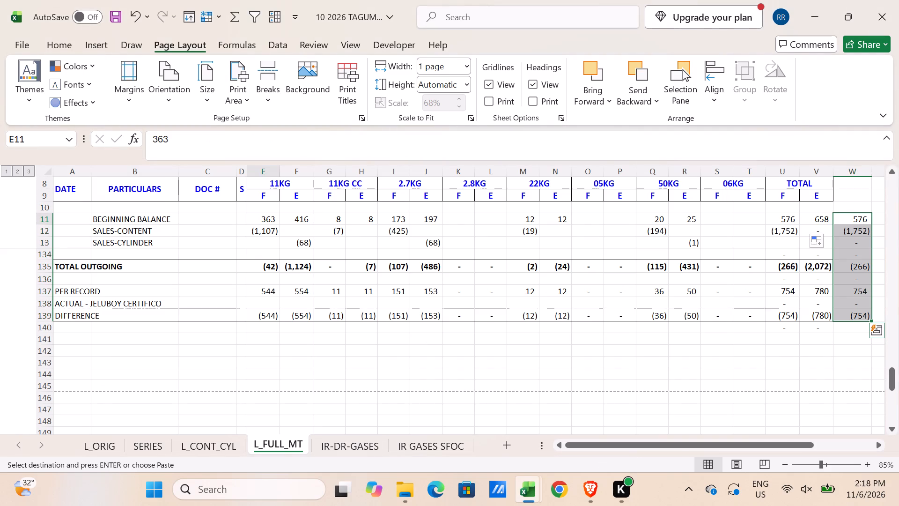
key("alt+e")
type("SV")
key("Return")
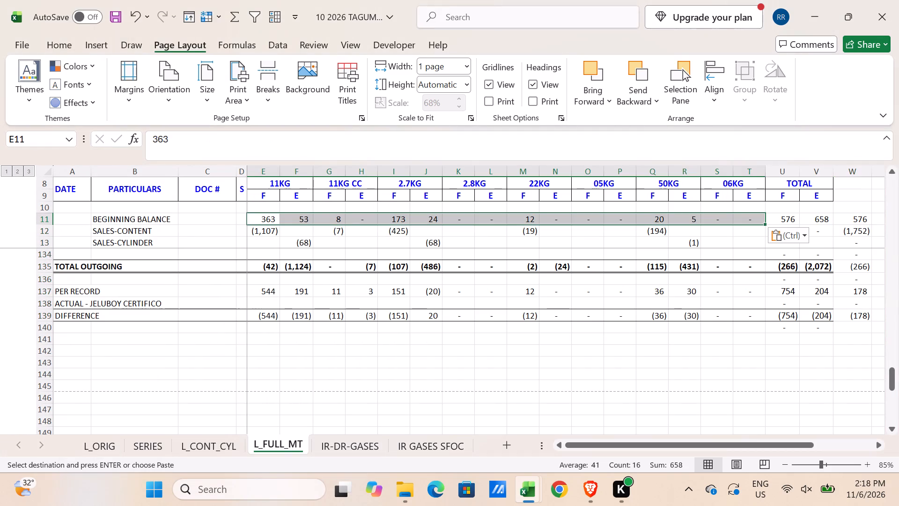
In the SALES-CONTENT row, make the 11KG, 11KG CC and 2.7KG E cells the negative of their adjacent F values.
left_click(288, 229)
type("=-")
key("Left")
key("Return")
key("Up")
key("Right")
key("Right")
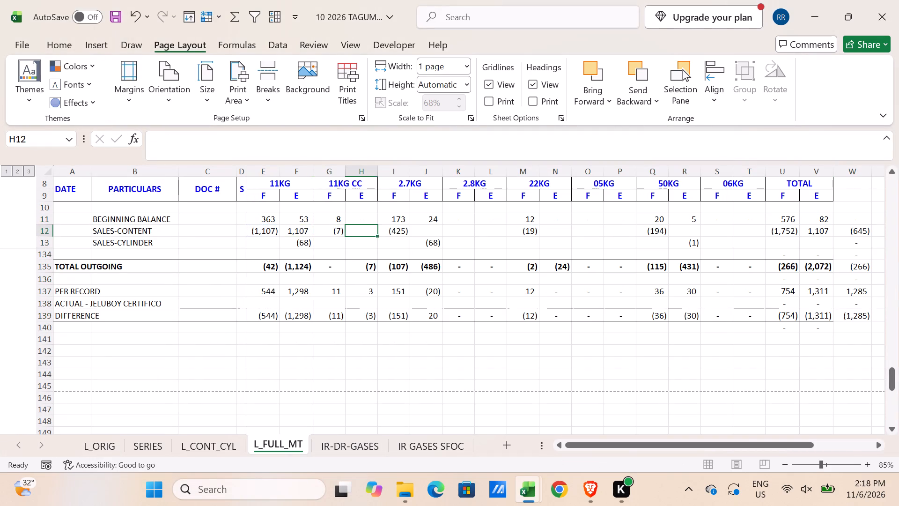
type("=-")
key("Left")
key("Return")
key("Up")
key("Right")
key("Right")
type("=-")
key("Left")
key("Return")
In the SALES-CONTENT row, make the 22KG and 50KG E cells the negative of their adjacent F values.
key("Up")
key("Right")
key("Right")
key("Right")
key("Right")
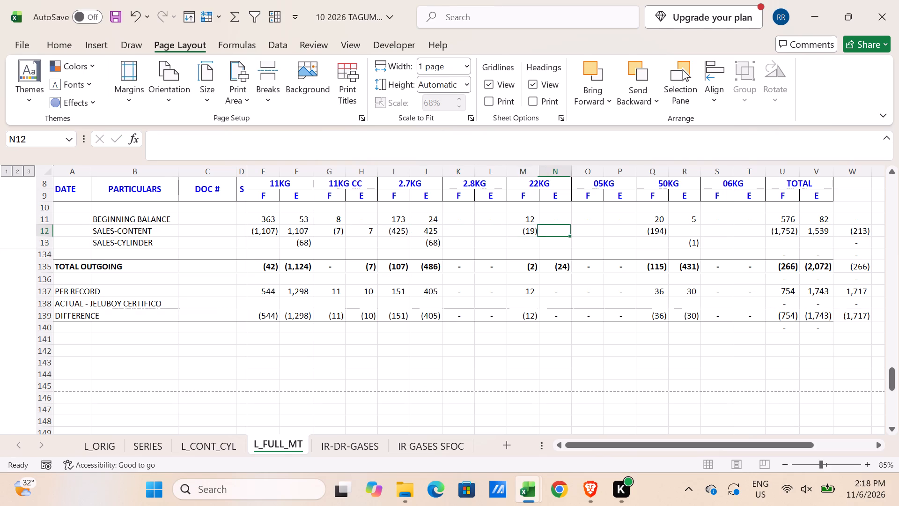
type("=-")
key("Left")
key("Return")
key("Up")
key("Right")
key("Right")
key("Right")
key("Right")
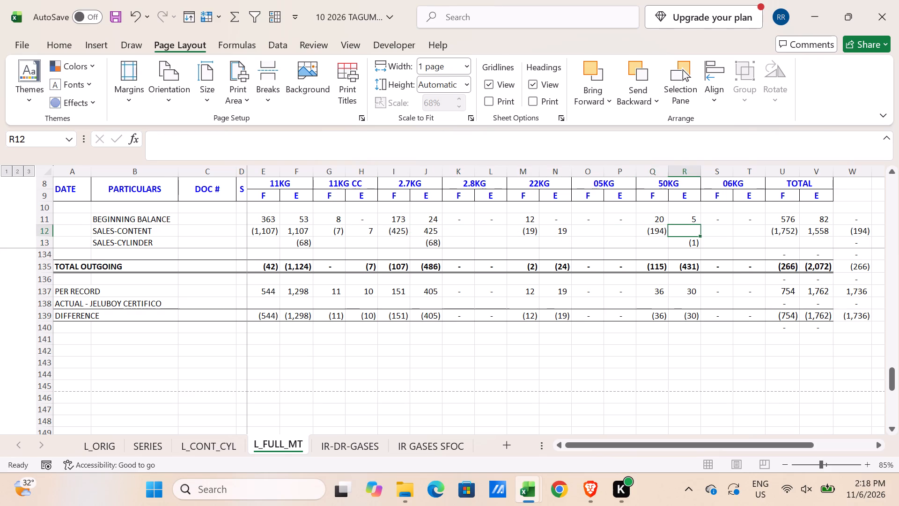
type("=-")
key("Left")
key("Return")
Clear the 11KG E quantities of the incoming SMO1-TAGUM PLANT transfers in F21:F39.
key("Left")
key("Left")
key("Left")
key("Left")
key("Left")
key("Left")
key("Left")
key("Left")
key("Left")
key("Down")
key("Down")
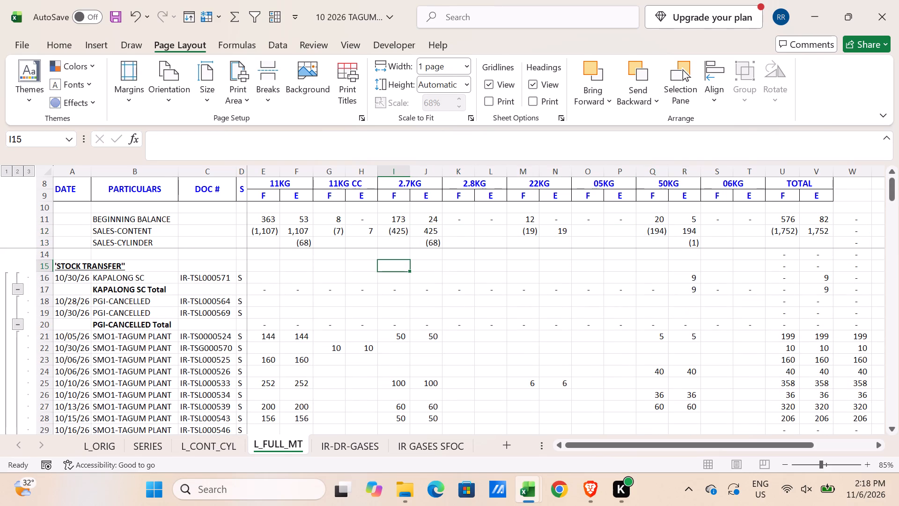
left_click(298, 339)
scroll(298, 339, "down", 3)
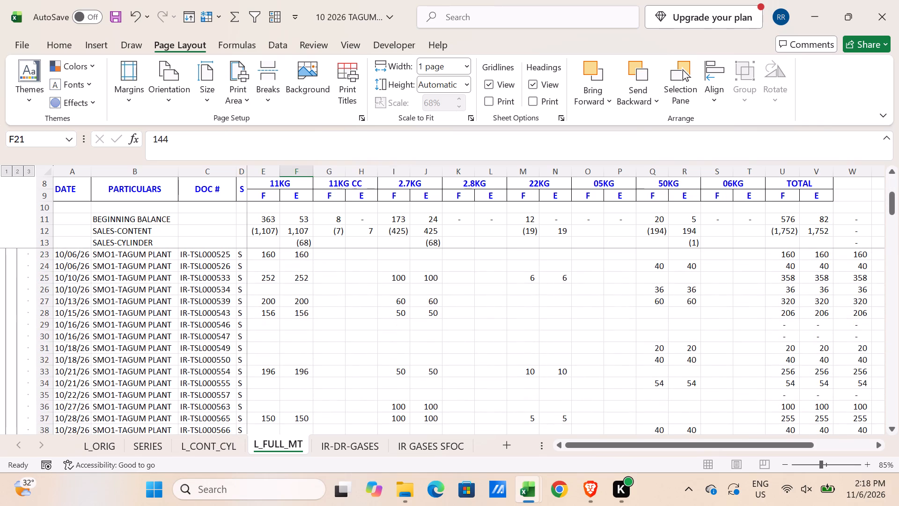
scroll(317, 351, "up", 1)
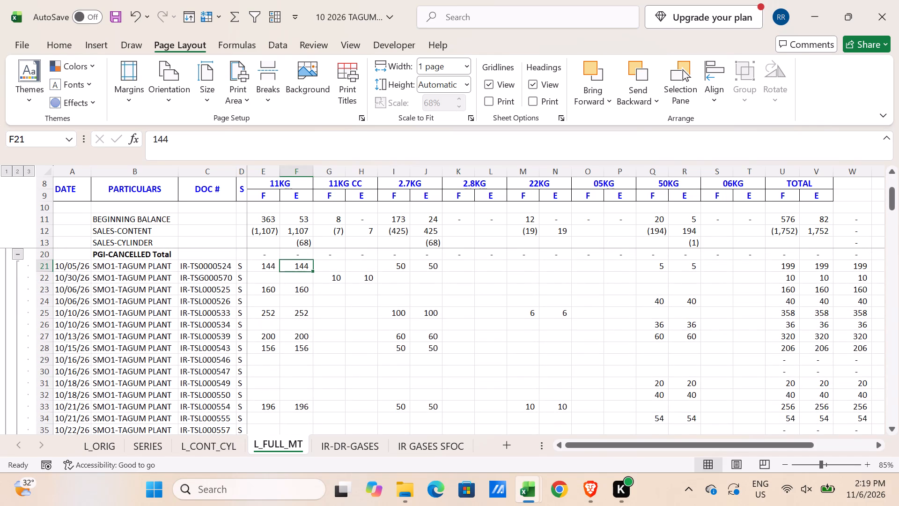
scroll(317, 351, "down", 3)
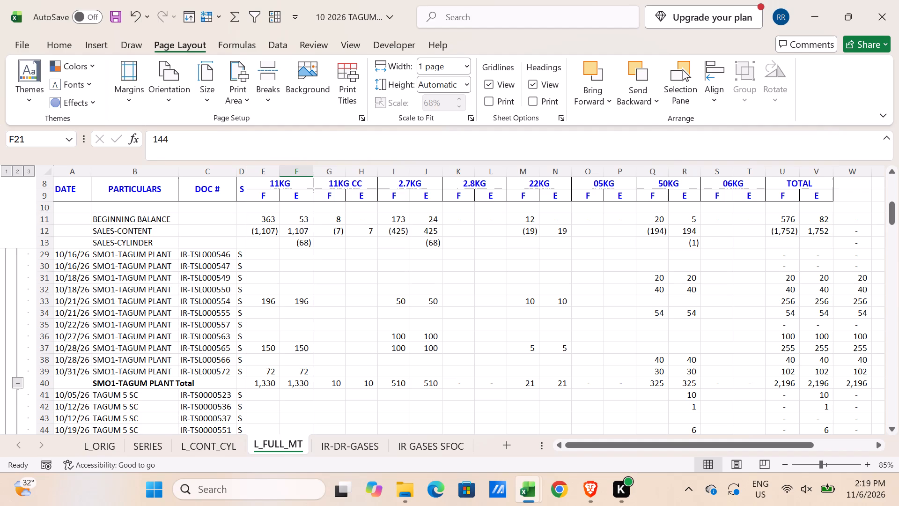
left_click(300, 370, "shift")
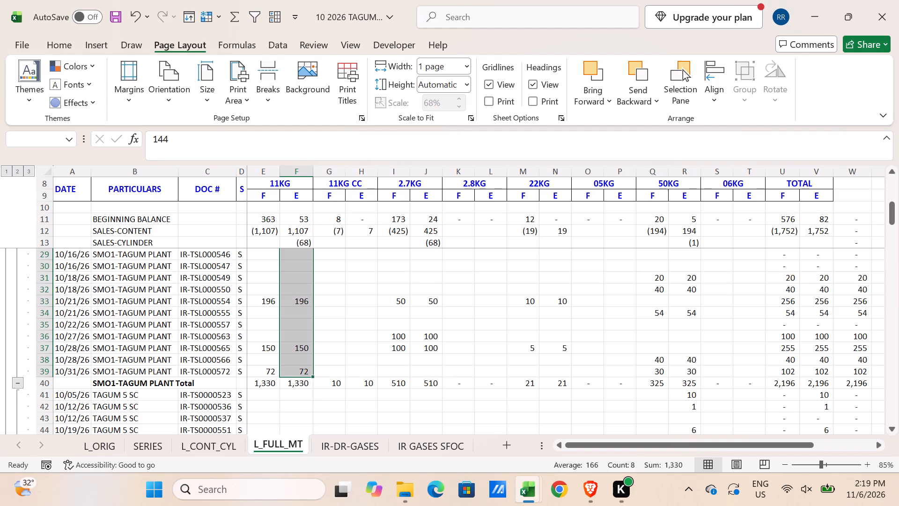
key("Delete")
Clear the 11KG CC E quantity of the incoming SMO1-TAGUM PLANT transfers by emptying H22:H26.
scroll(321, 366, "up", 7)
scroll(321, 366, "down", 2)
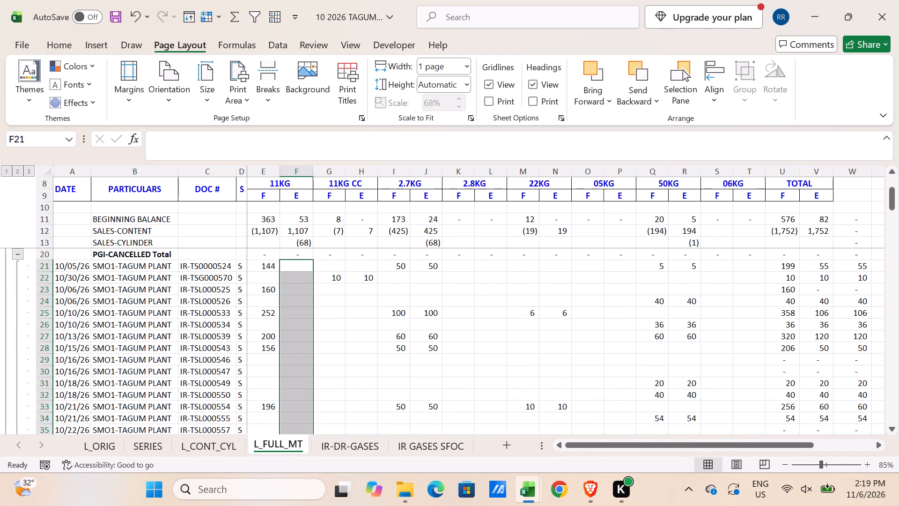
left_click_drag(357, 280, 359, 328)
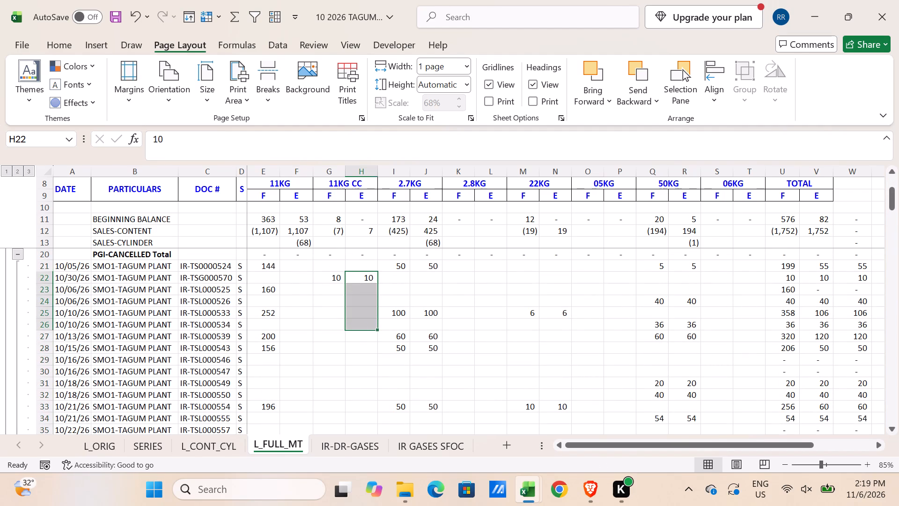
key("Delete")
Clear the 2.7KG E quantities of the incoming SMO1-TAGUM PLANT transfers, starting from J21.
scroll(359, 329, "down", 3)
scroll(413, 331, "up", 4)
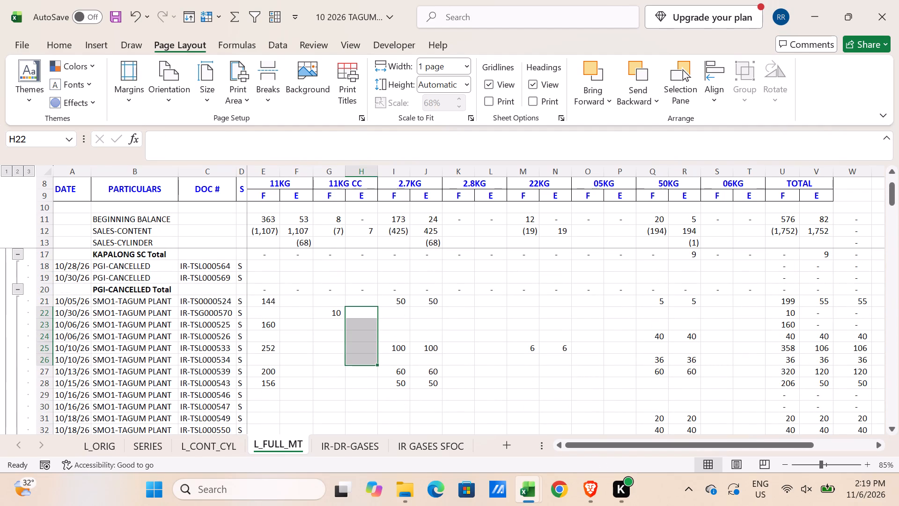
left_click(426, 301)
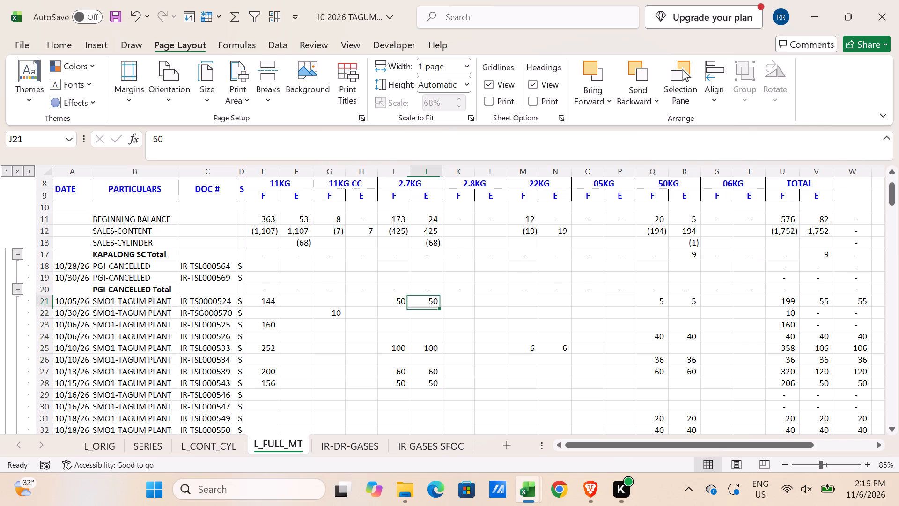
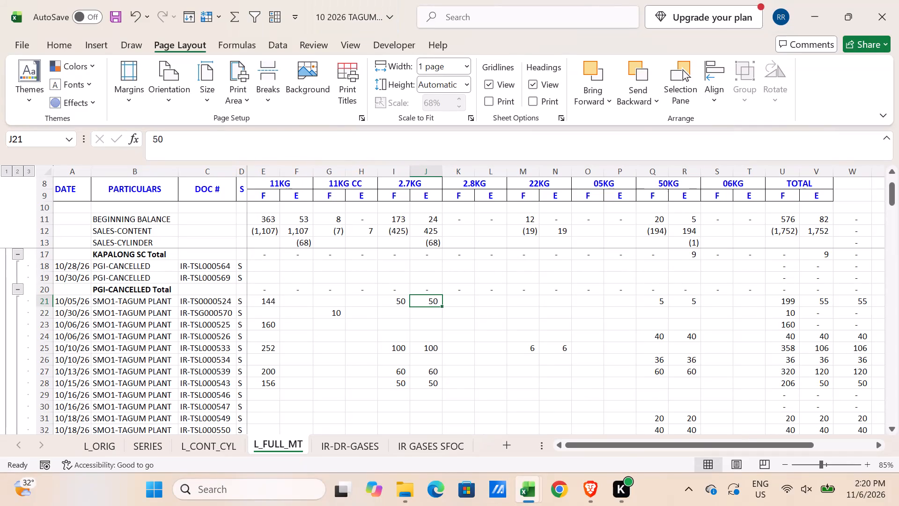
Clear the 2.7KG E quantities of the incoming SMO1-TAGUM PLANT transfers in J21:J39.
scroll(389, 340, "down", 1)
scroll(389, 340, "up", 1)
scroll(393, 336, "down", 7)
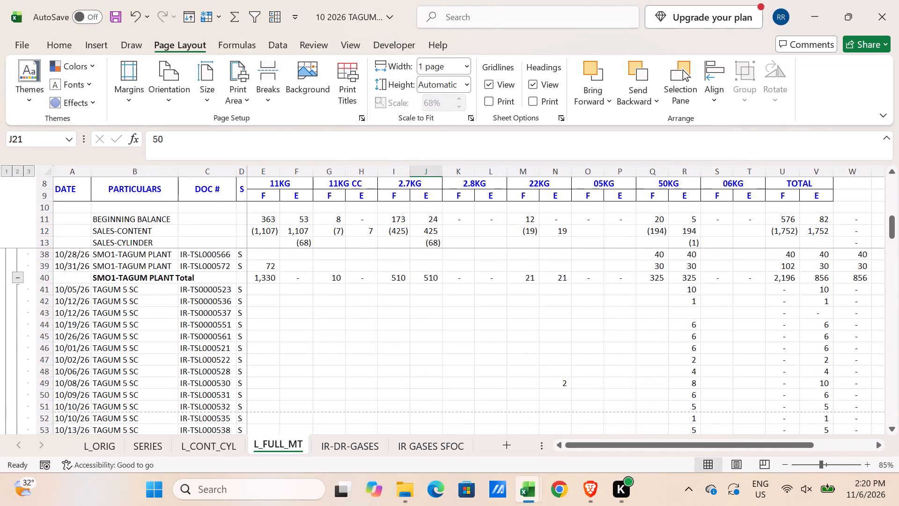
scroll(416, 333, "up", 1)
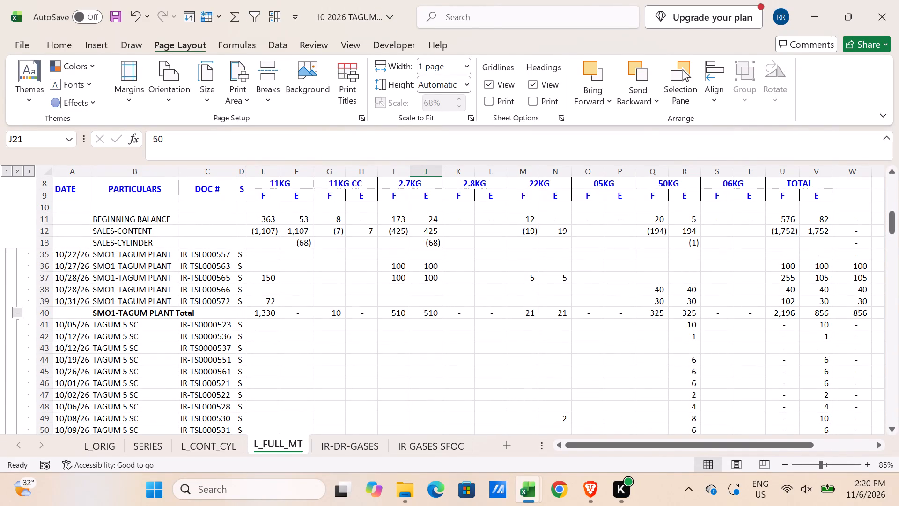
left_click(437, 296, "shift")
scroll(466, 312, "up", 7)
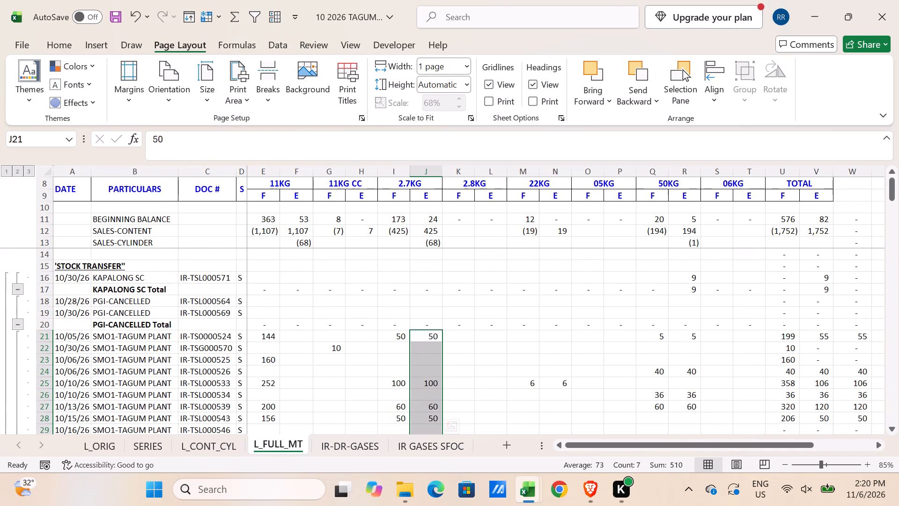
scroll(466, 312, "down", 1)
key("Delete")
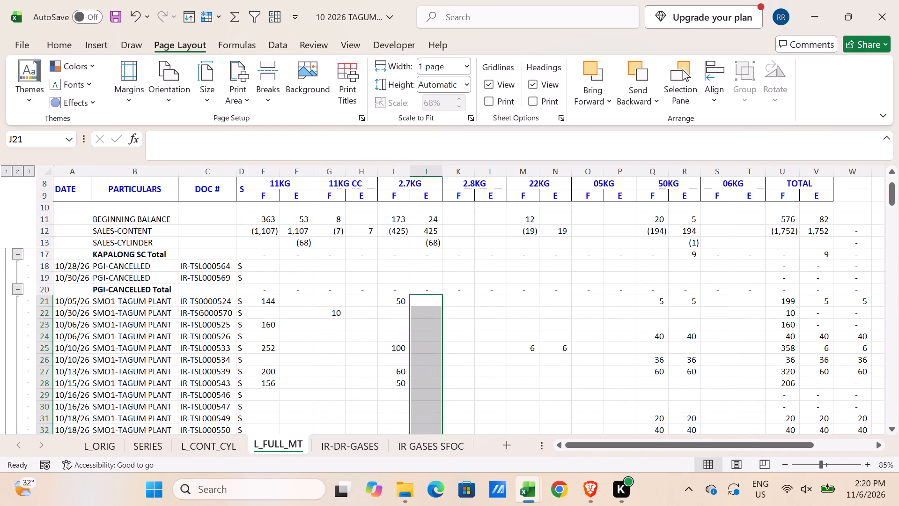
Clear the 22KG E quantities of the incoming SMO1-TAGUM PLANT transfers by emptying N24:N28 and N32:N37.
left_click_drag(563, 336, 565, 379)
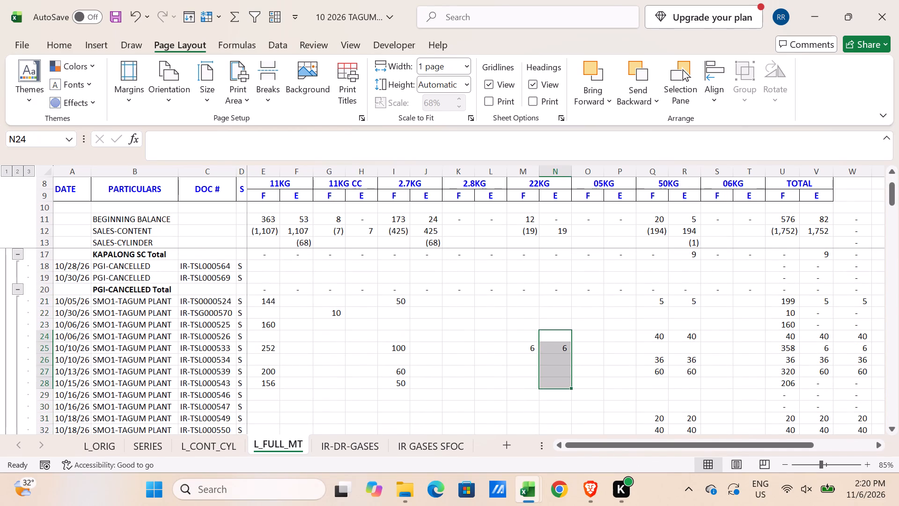
key("Delete")
scroll(565, 379, "down", 3)
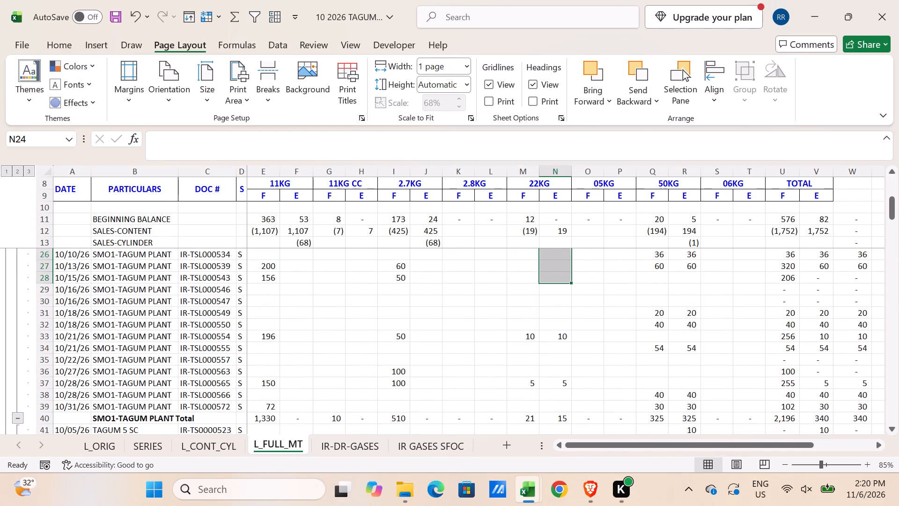
left_click_drag(564, 329, 561, 385)
key("Delete")
Clear the 50KG E quantities of the incoming SMO1-TAGUM PLANT transfers in R21:R39.
scroll(626, 331, "up", 3)
left_click_drag(680, 300, 690, 396)
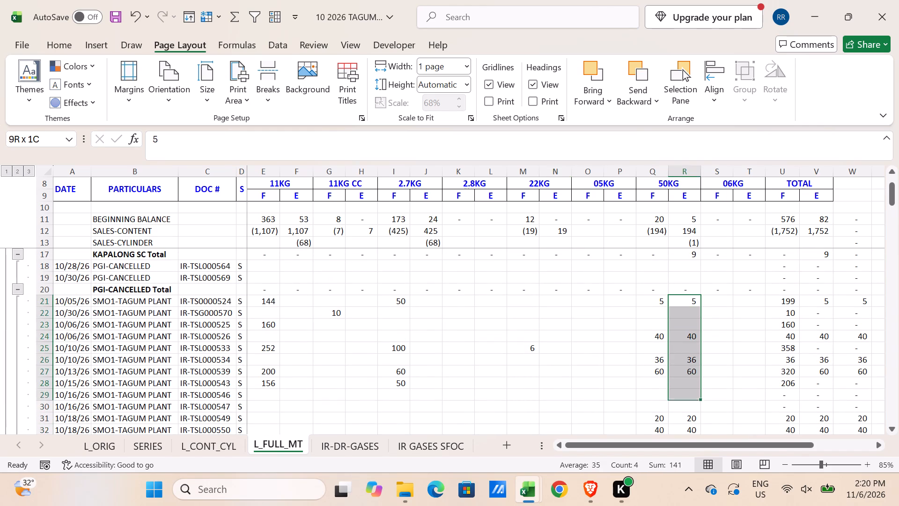
left_click_drag(690, 396, 696, 339)
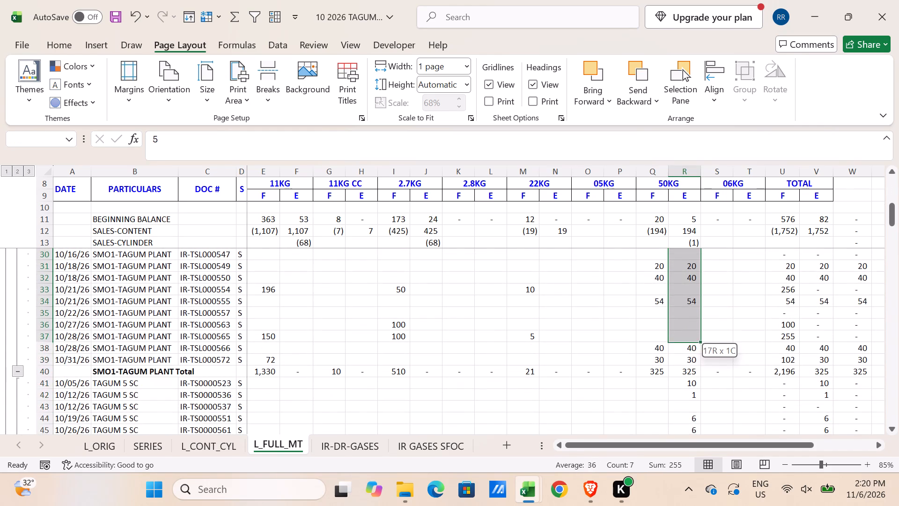
left_click_drag(696, 339, 693, 358)
key("Delete")
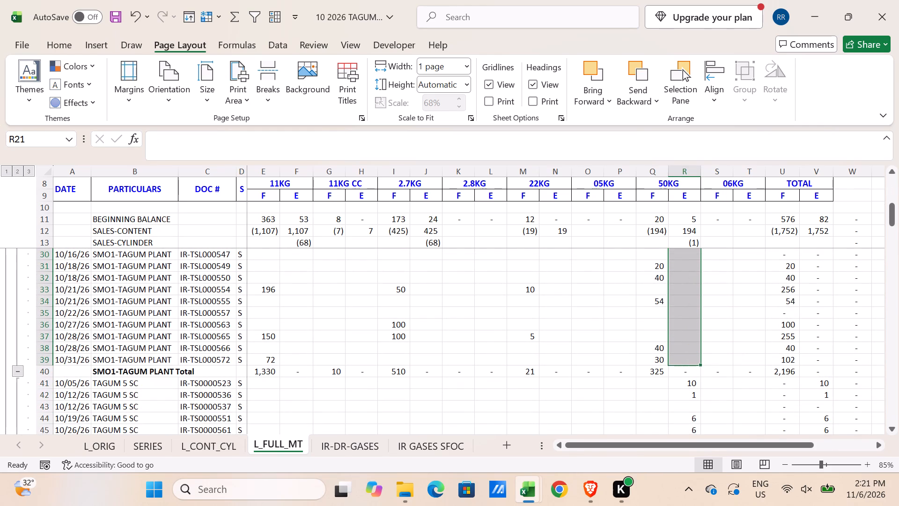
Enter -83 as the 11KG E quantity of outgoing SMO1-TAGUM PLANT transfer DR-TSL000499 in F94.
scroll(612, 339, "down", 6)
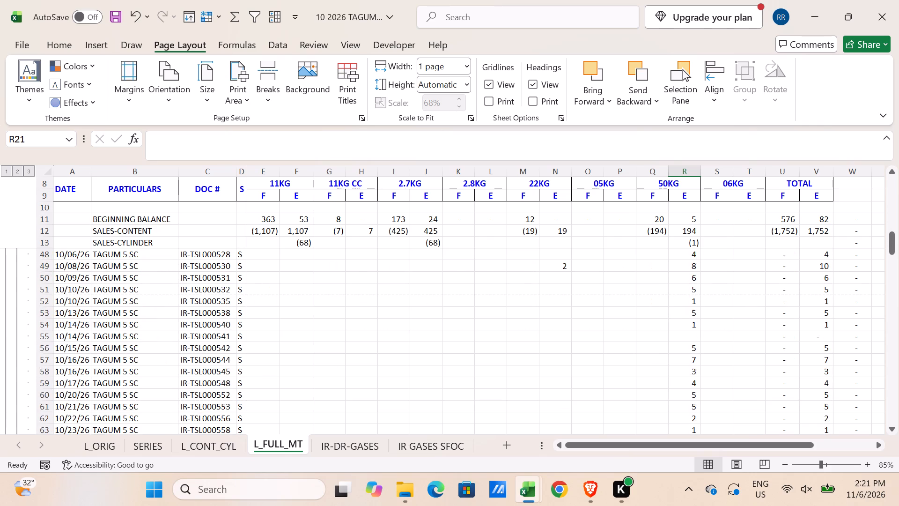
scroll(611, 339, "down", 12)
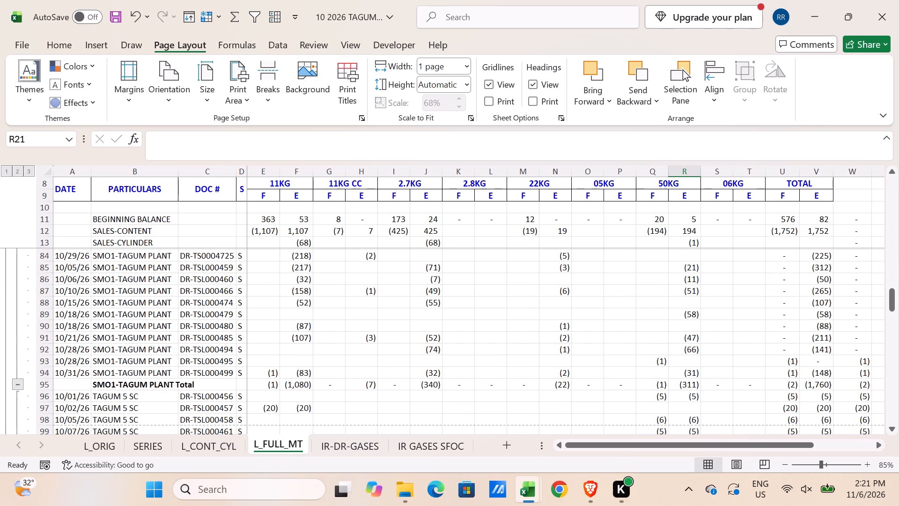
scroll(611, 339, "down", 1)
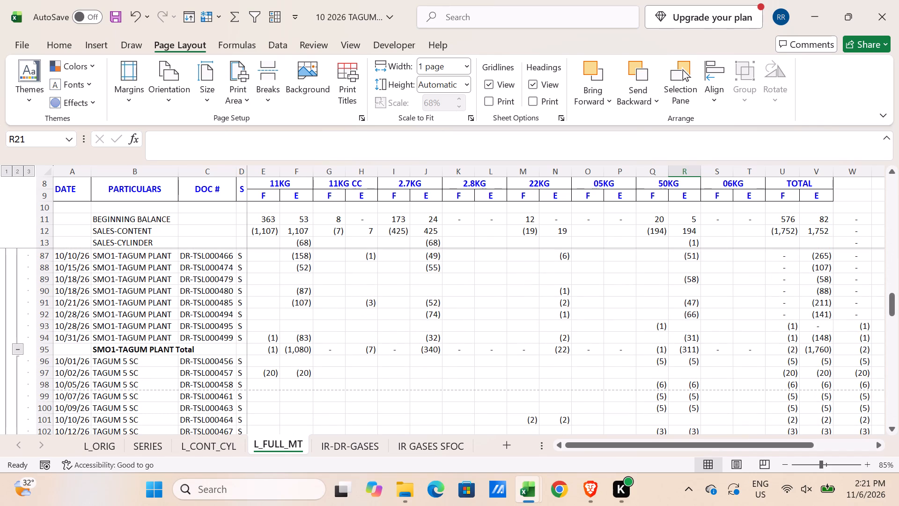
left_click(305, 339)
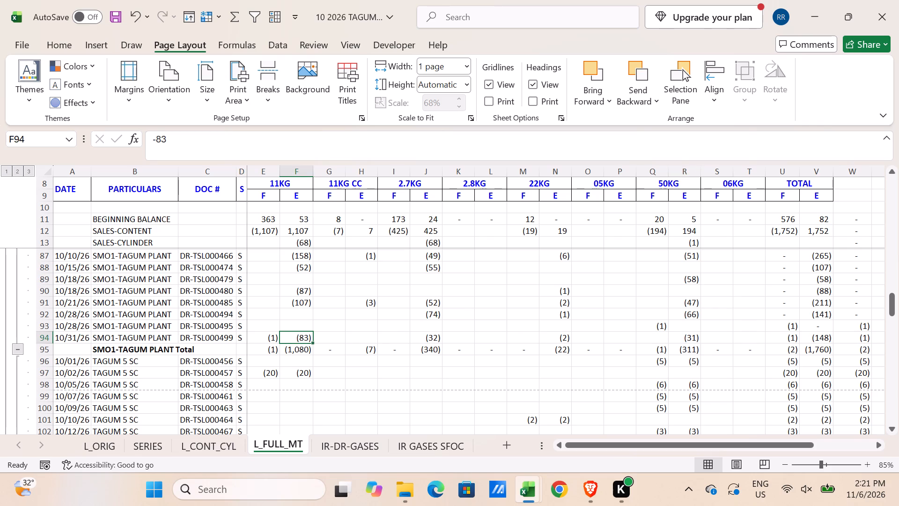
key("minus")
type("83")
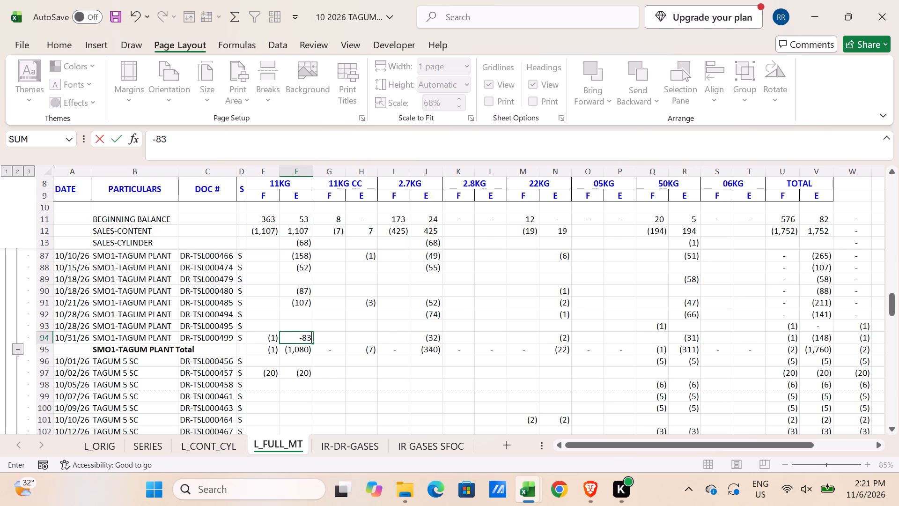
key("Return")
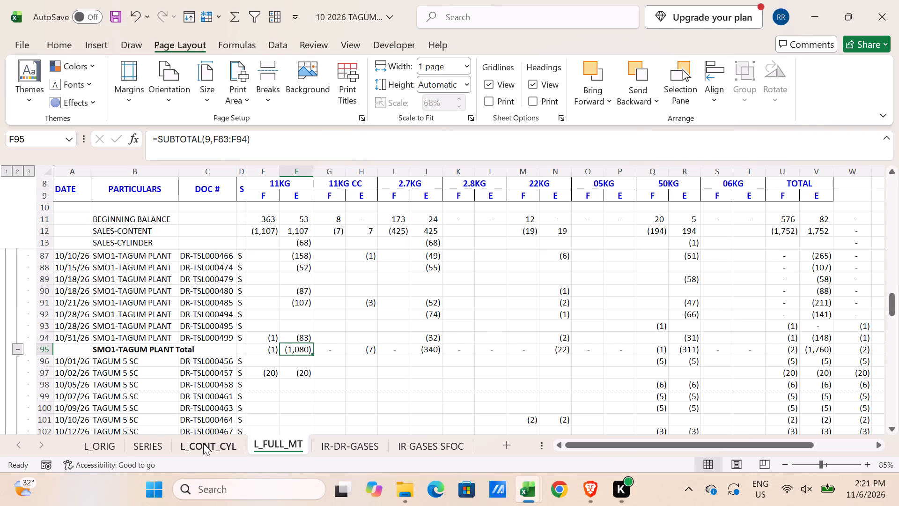
Check the outgoing transfers on the L_CONT_CYL sheet, focusing on the SMO1-TAGUM PLANT row for DR-TSL000495.
left_click(203, 443)
scroll(303, 342, "up", 3)
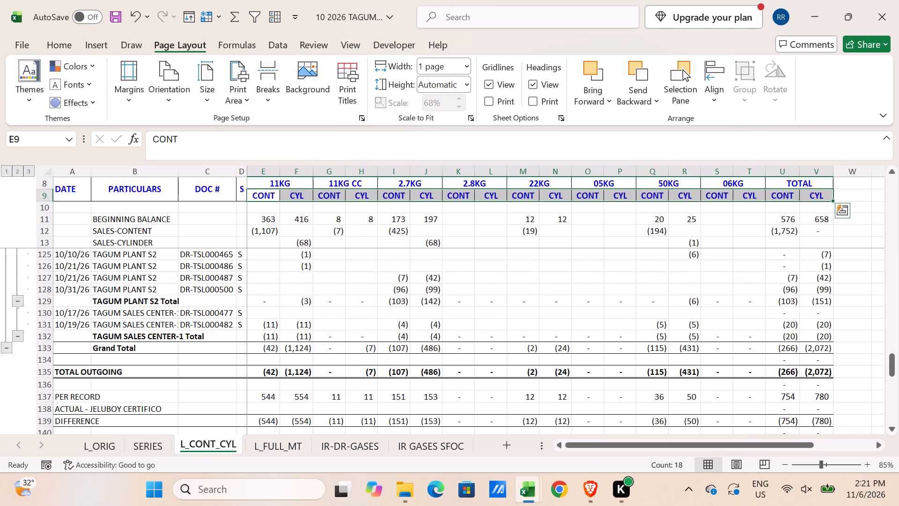
scroll(266, 329, "up", 3)
left_click(266, 329)
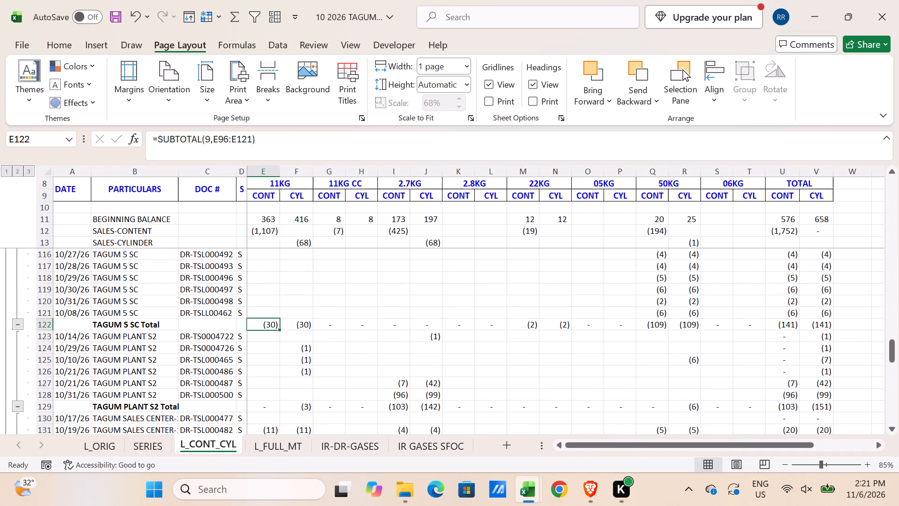
scroll(203, 367, "down", 2)
left_click(284, 304)
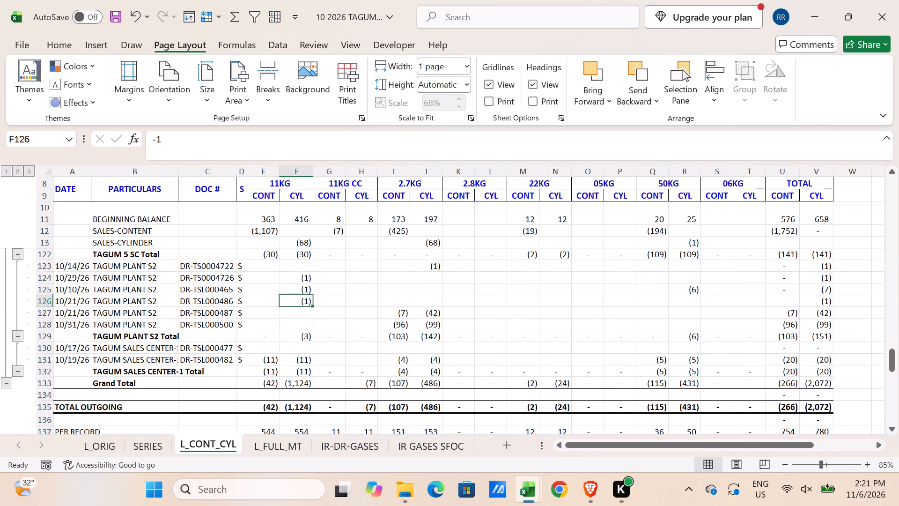
scroll(284, 304, "up", 12)
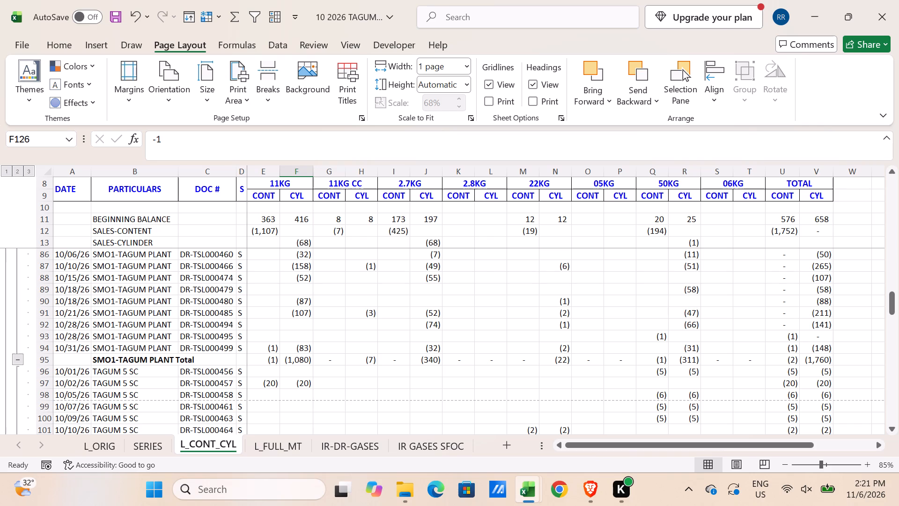
left_click(48, 337)
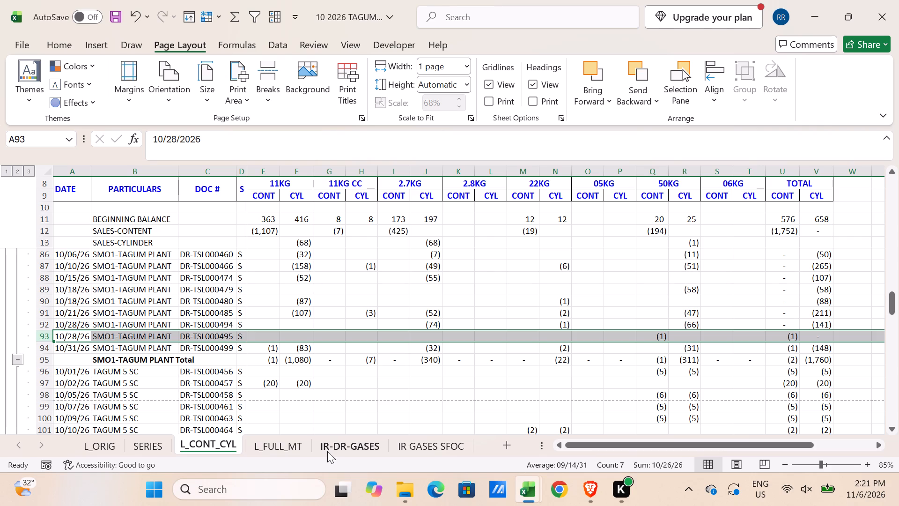
On L_FULL_MT, enter 1 as the 50KG E quantity of outgoing transfer DR-TSL000495 in R93.
left_click(293, 448)
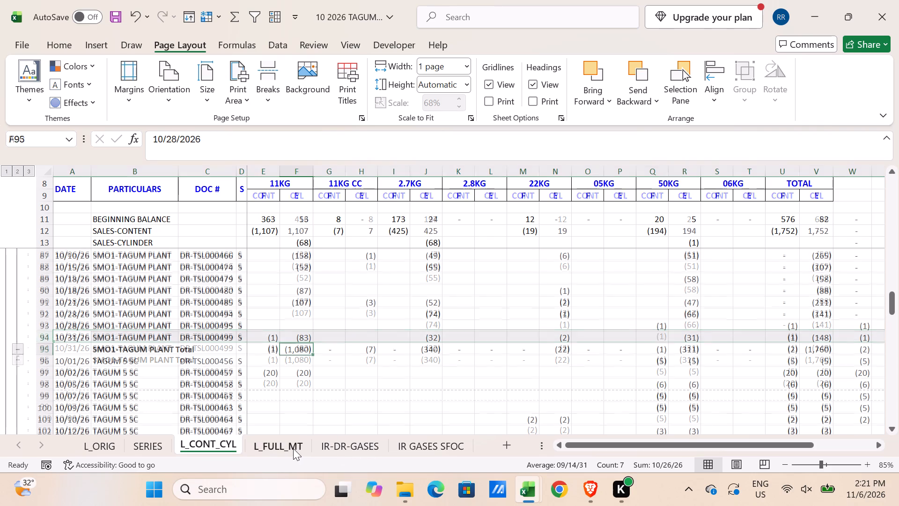
left_click(689, 330)
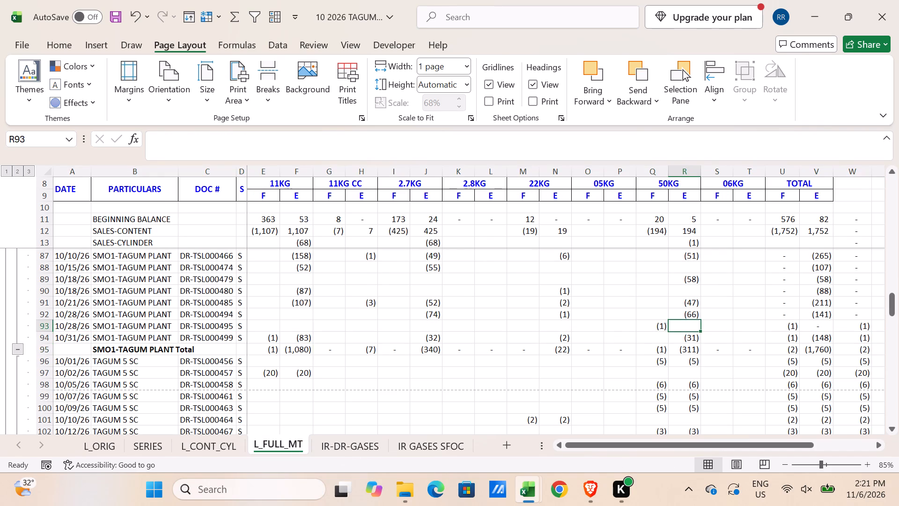
key("1")
key("Return")
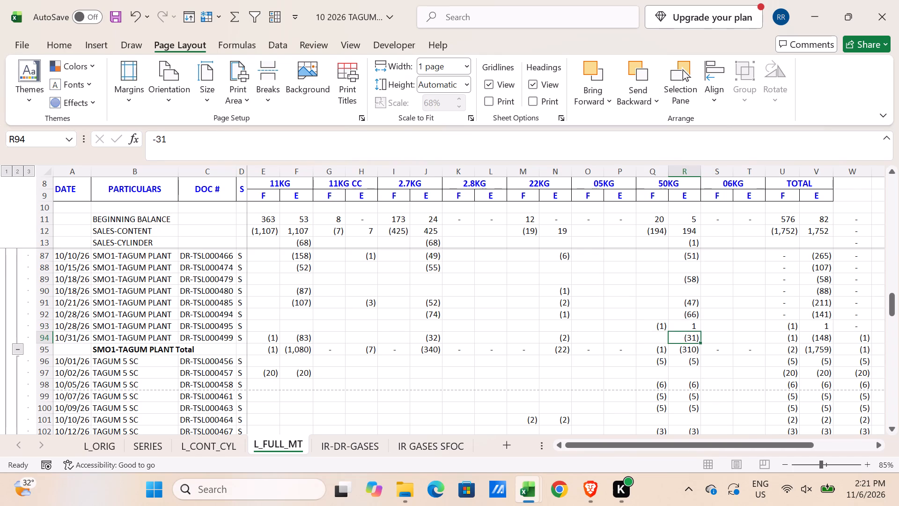
Colour the text of the DR-TSL000495 row red across A93:V93.
left_click_drag(80, 327, 796, 320)
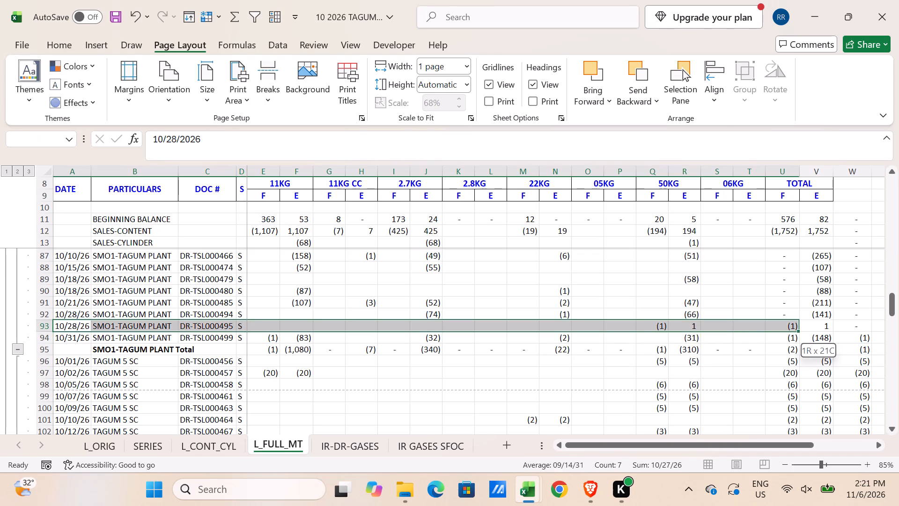
left_click_drag(796, 320, 811, 320)
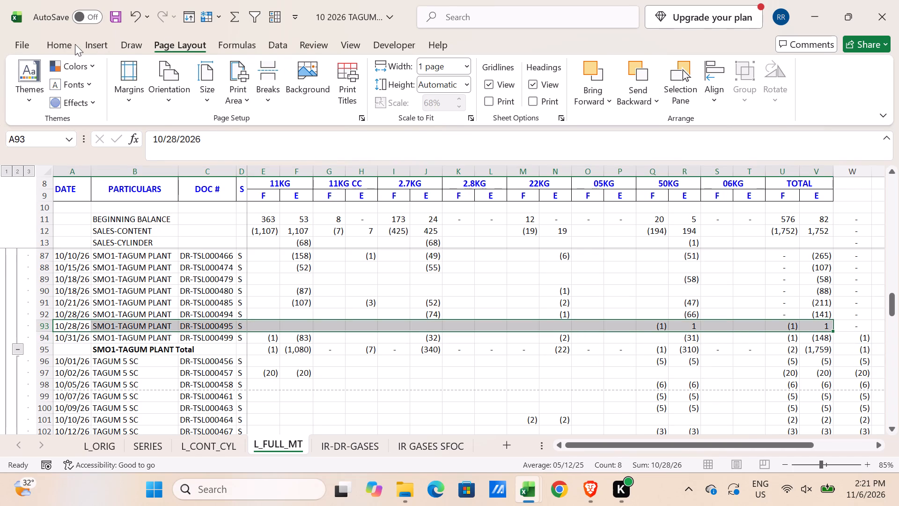
left_click(66, 42)
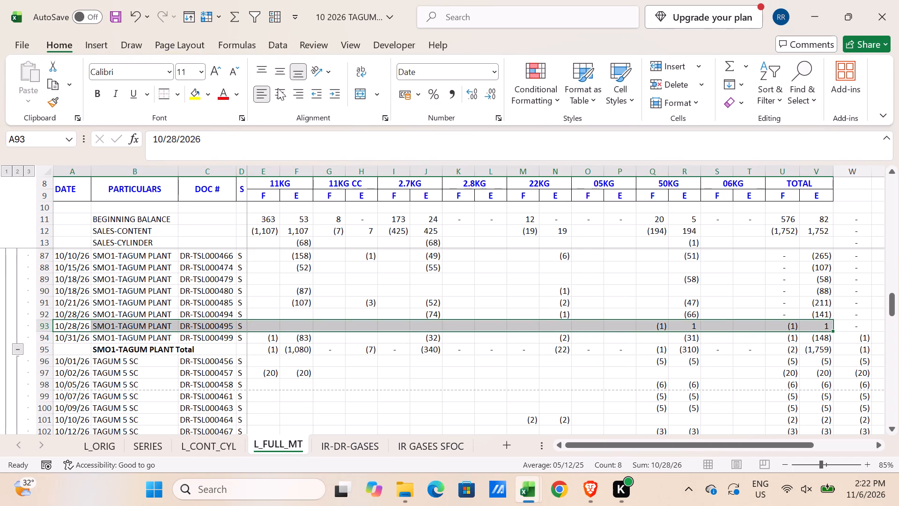
left_click(226, 96)
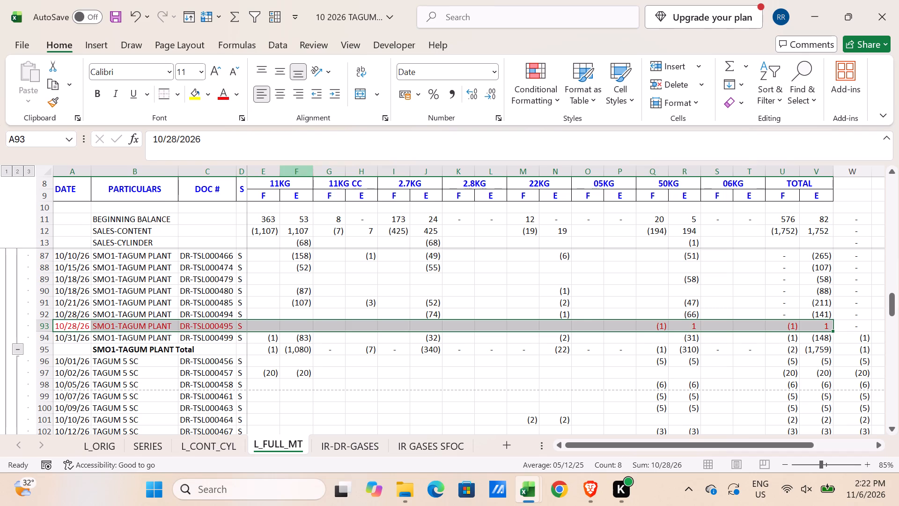
Set the 11KG E quantity of outgoing SMO1-TAGUM PLANT transfer DR-TSL000499 in F94 to -82.
left_click(306, 338)
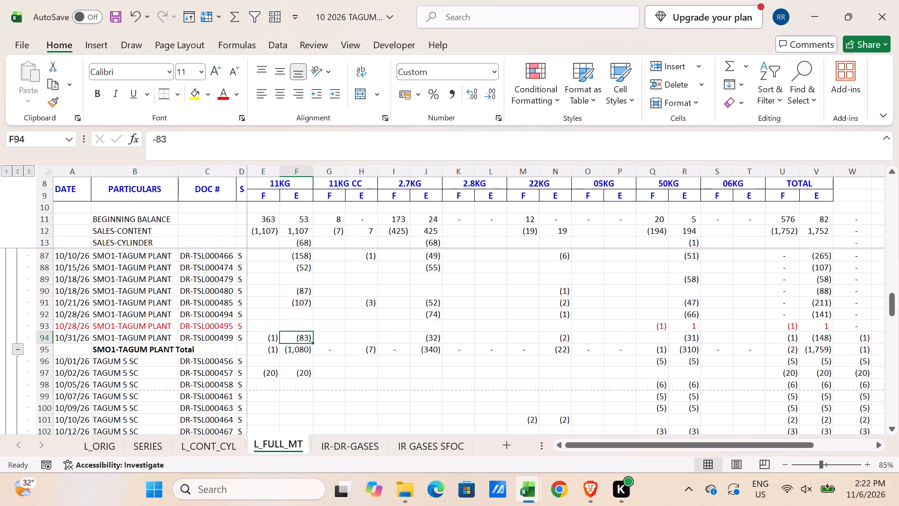
key("minus")
key("8")
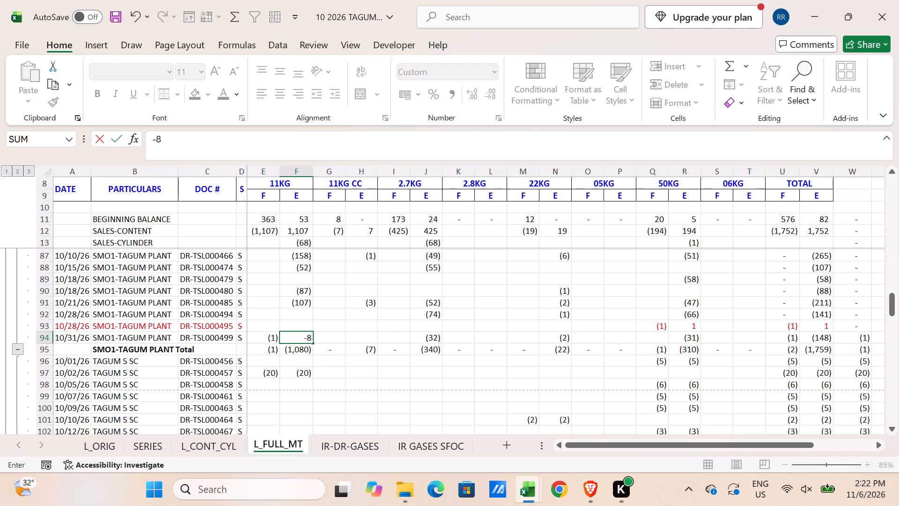
key("2")
key("Return")
key("Up")
key("Right")
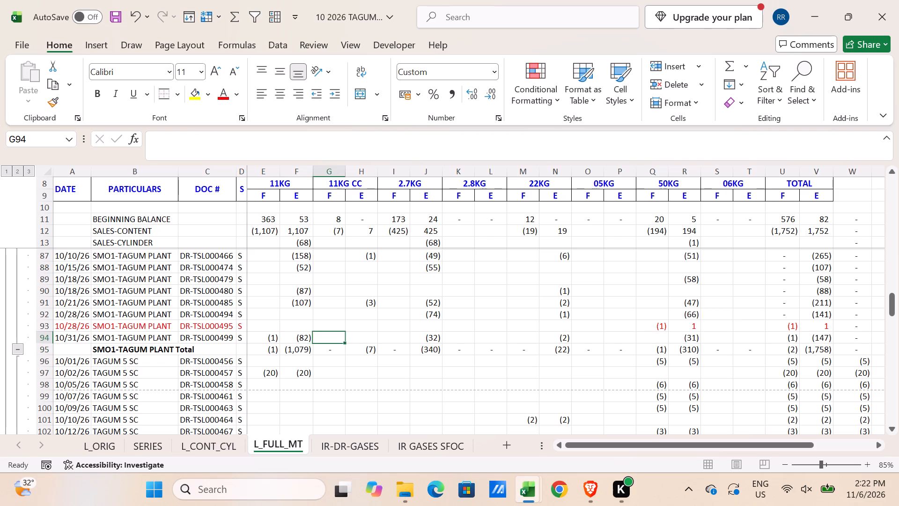
Clear the 11KG E quantities of the outgoing TAGUM 5 SC transfers in F97:F121.
scroll(344, 382, "down", 3)
scroll(308, 300, "up", 1)
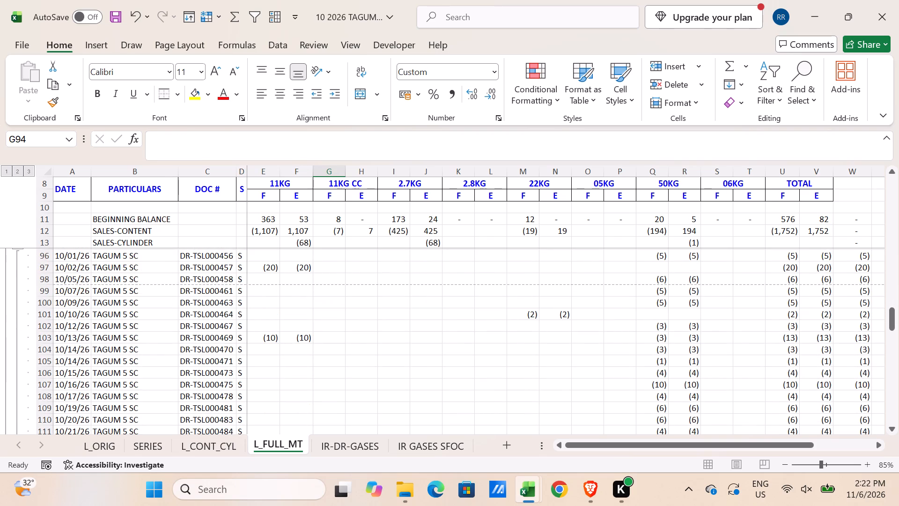
left_click(303, 304)
scroll(313, 346, "down", 5)
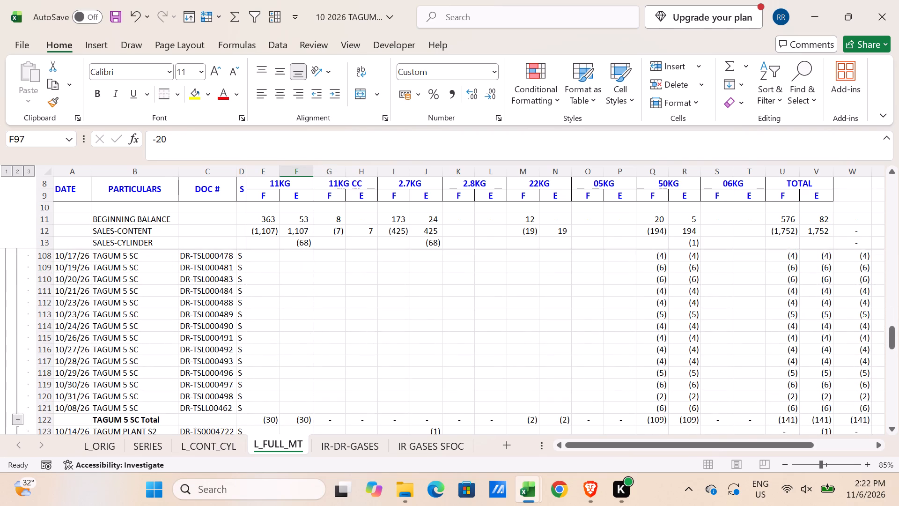
scroll(316, 357, "down", 2)
left_click(295, 335, "shift")
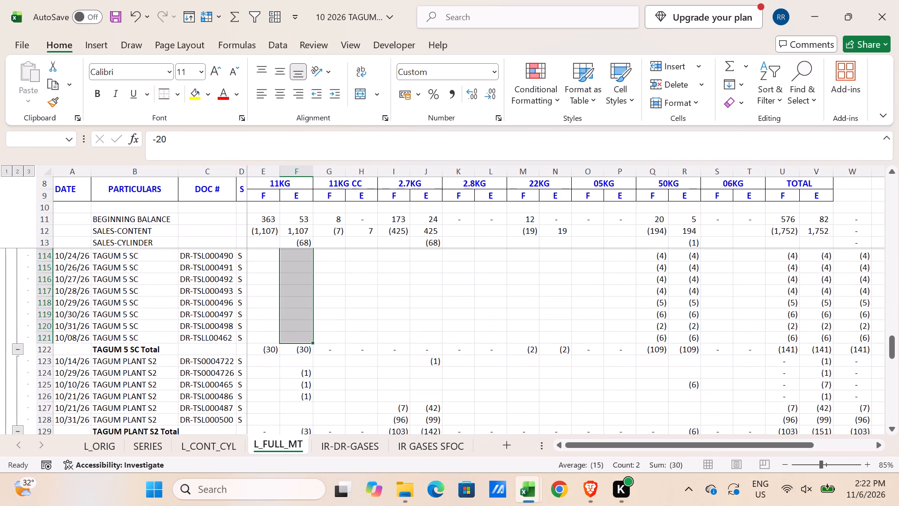
key("Delete")
Clear the 22KG E quantity of outgoing TAGUM 5 SC transfer DR-TSL000464 in N101.
scroll(496, 359, "up", 7)
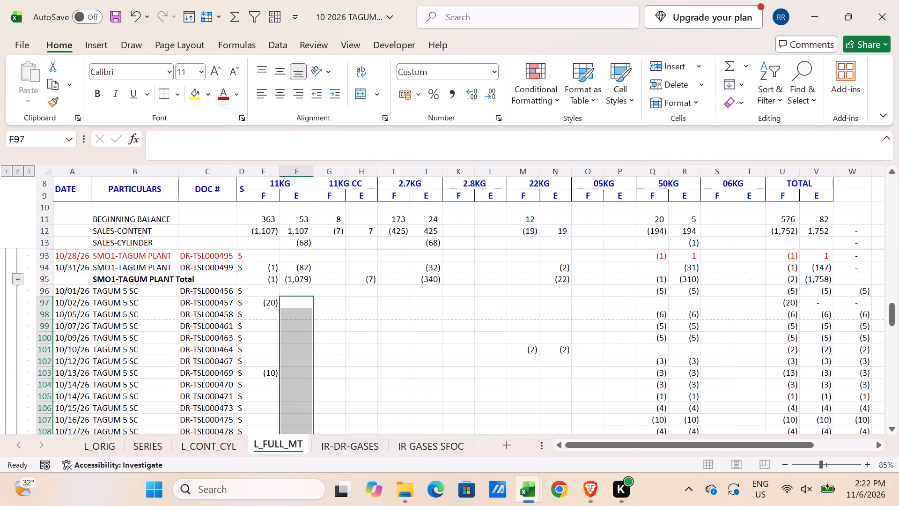
left_click(557, 351)
key("Delete")
key("Delete")
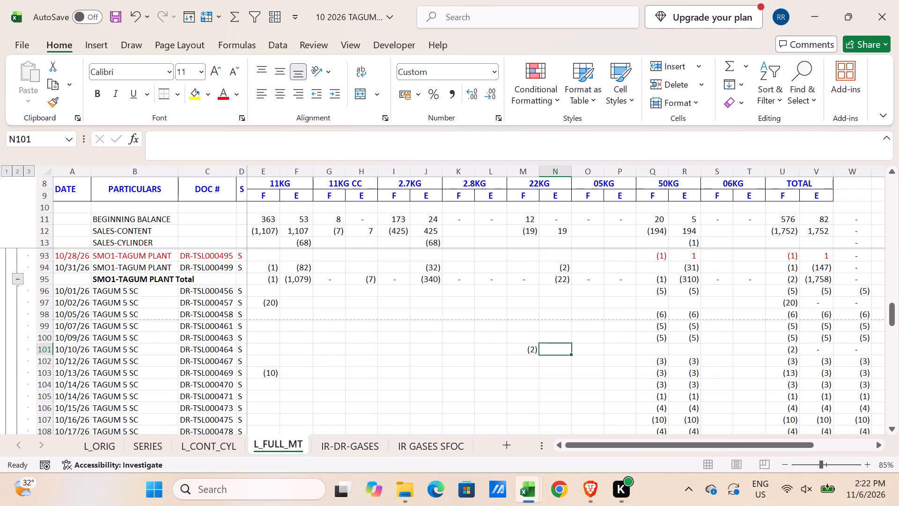
Clear the 50KG E quantities of all the outgoing TAGUM 5 SC transfers in R96:R121.
left_click_drag(685, 292, 694, 401)
left_click(695, 403)
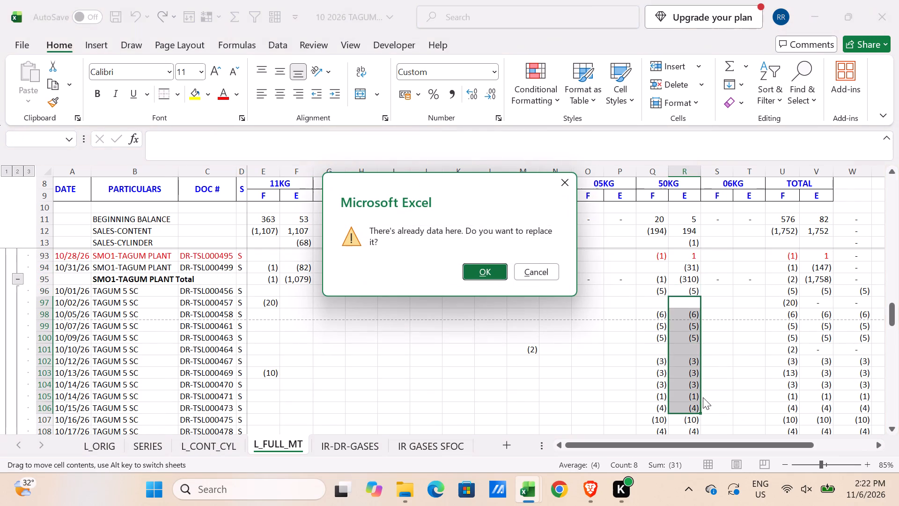
left_click(558, 181)
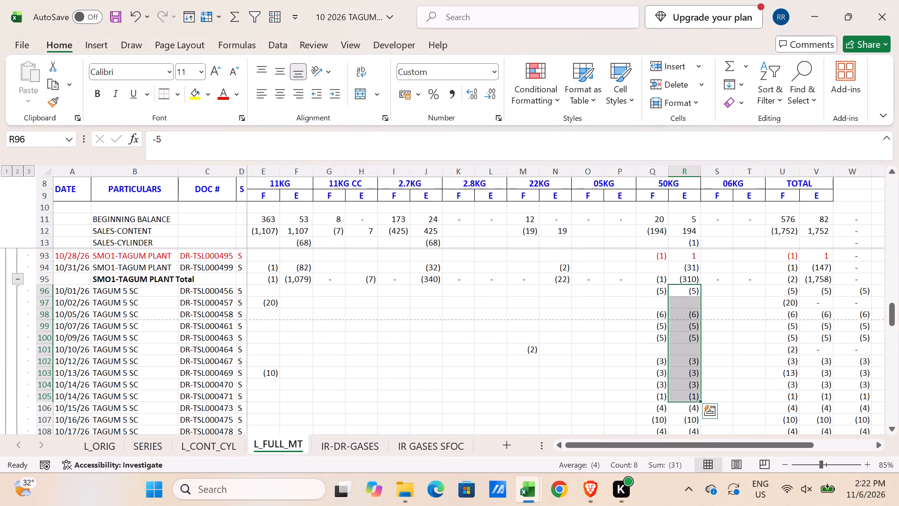
key("Delete")
scroll(684, 348, "down", 4)
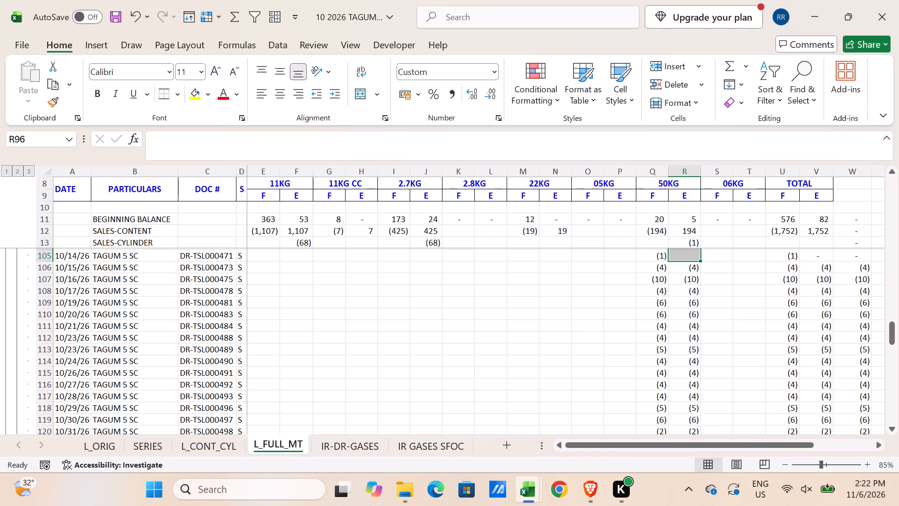
left_click_drag(687, 269, 696, 399)
key("Delete")
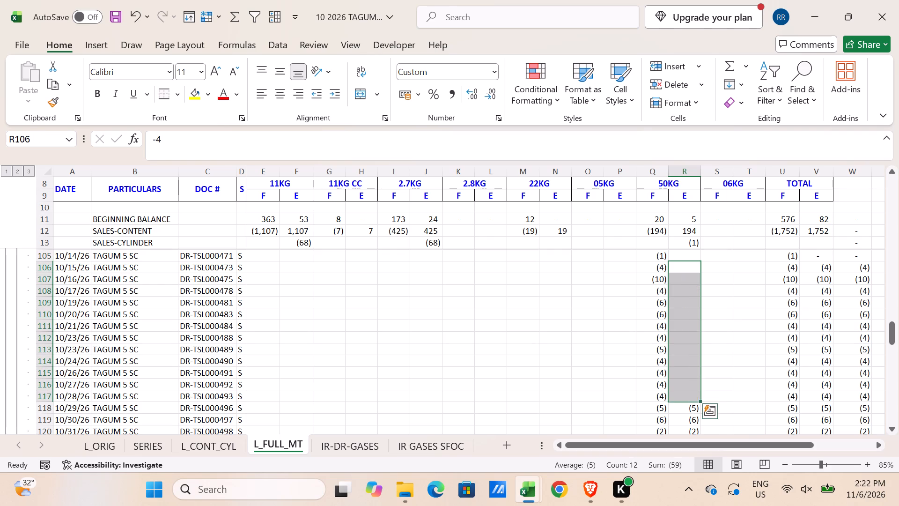
scroll(687, 398, "down", 3)
left_click(690, 298)
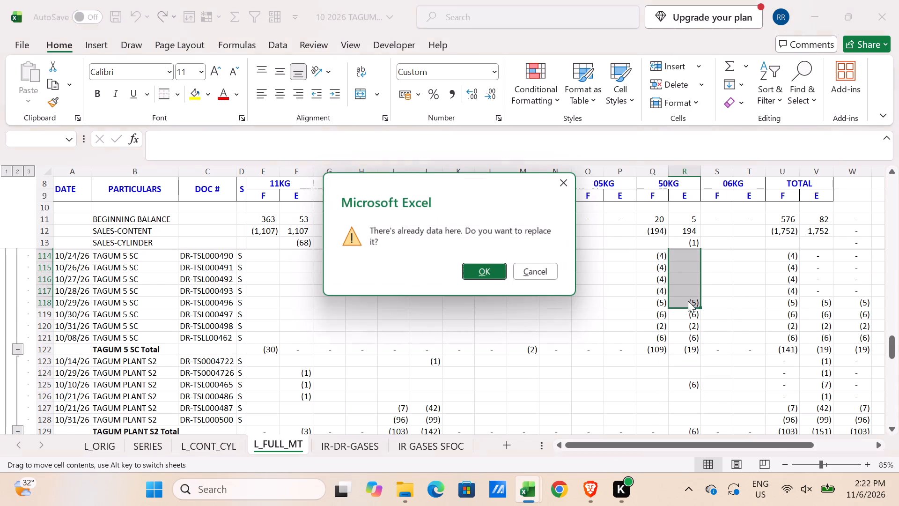
key("Escape")
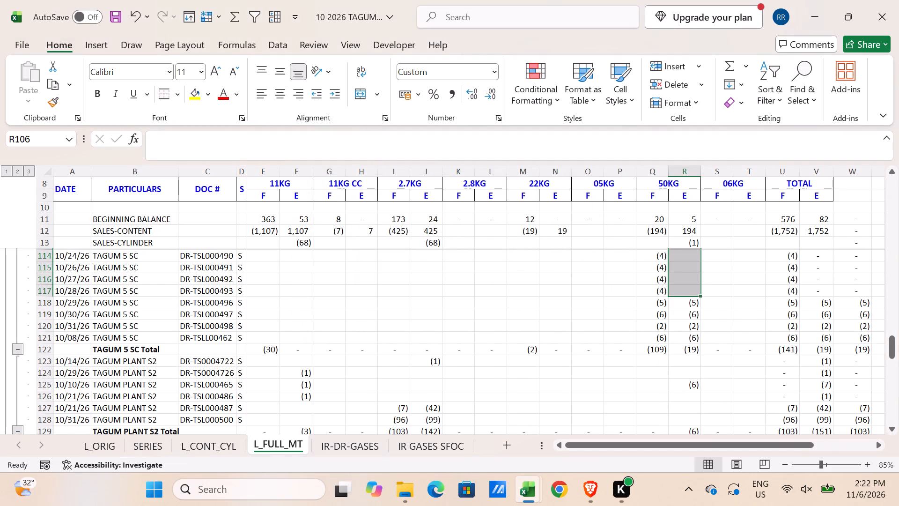
left_click_drag(684, 303, 690, 336)
key("Delete")
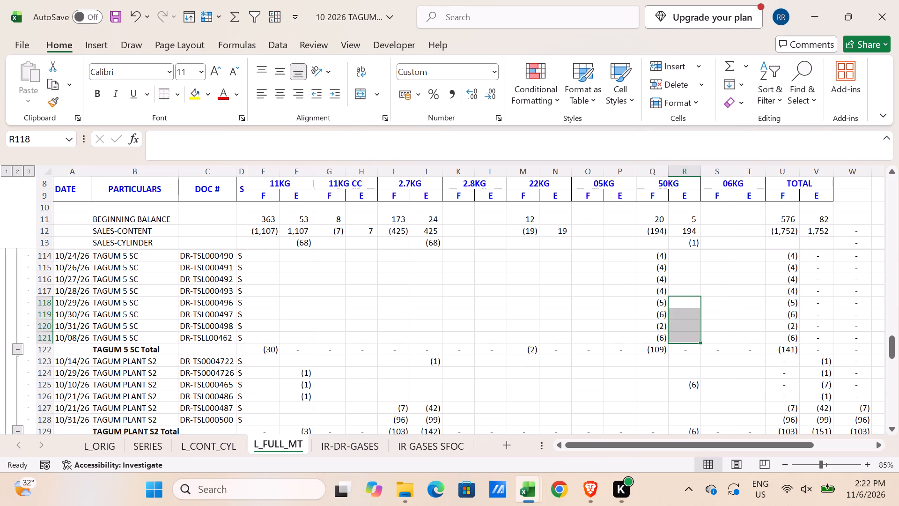
Clear the 2.7KG E quantity of outgoing TAGUM PLANT S2 transfer DR-TSL000487 in J127.
scroll(655, 331, "down", 3)
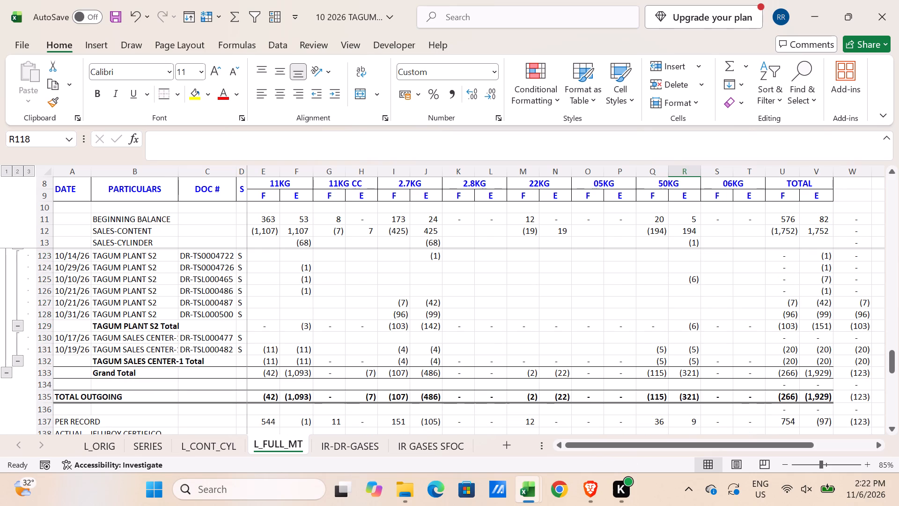
left_click(430, 305)
key("Delete")
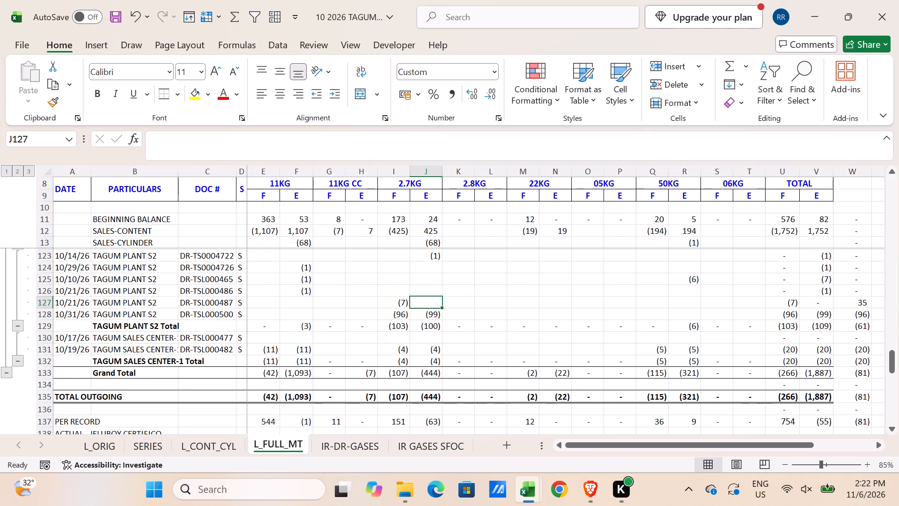
Set the 2.7KG E quantity of outgoing TAGUM PLANT S2 transfer DR-TSL000500 in J128 to -3.
left_click(427, 316)
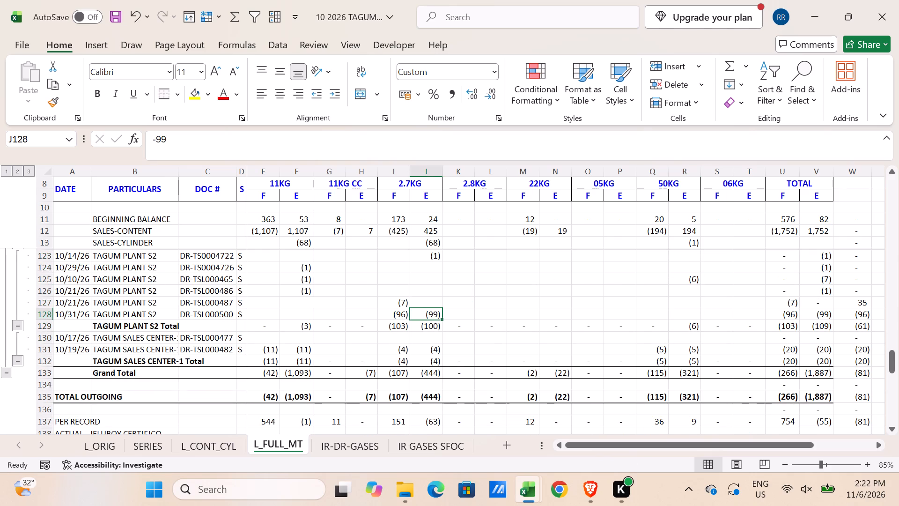
key("minus")
key("3")
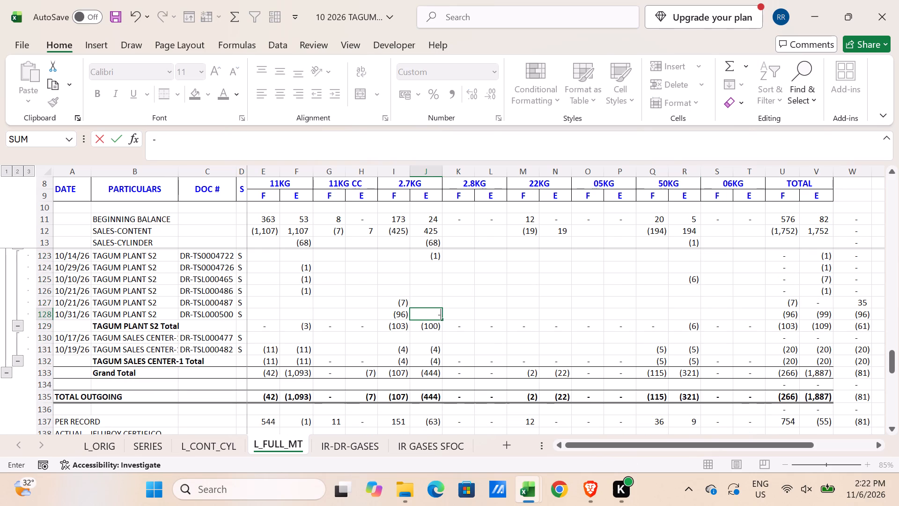
key("Return")
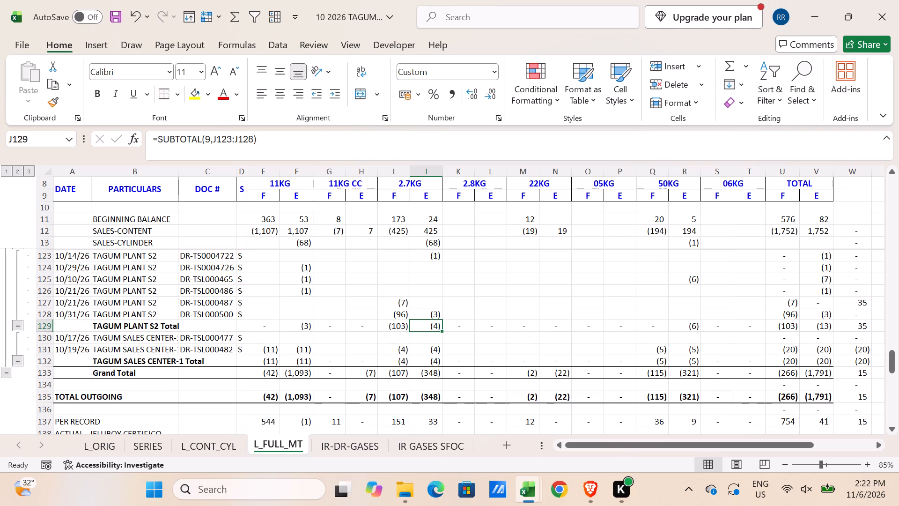
Examine the outgoing transfers on the L_CONT_CYL sheet, down to the 2.7KG CYL quantity of TAGUM PLANT S2 transfer DR-TSL000500 in J128.
left_click(200, 449)
scroll(228, 394, "down", 1)
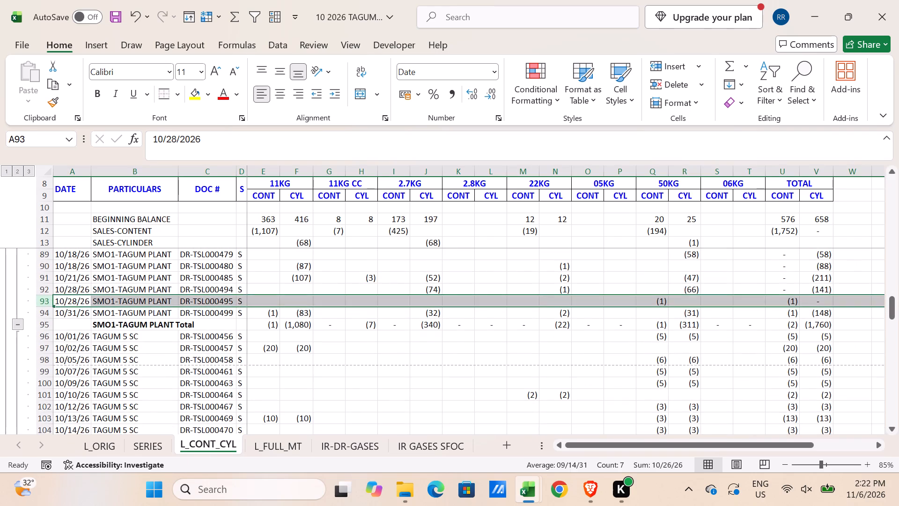
scroll(228, 394, "up", 6)
scroll(233, 390, "down", 9)
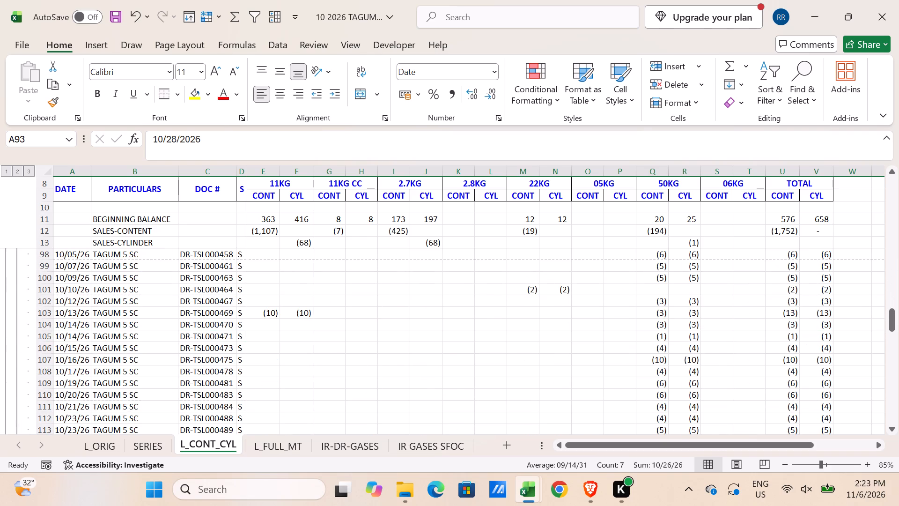
scroll(233, 390, "down", 5)
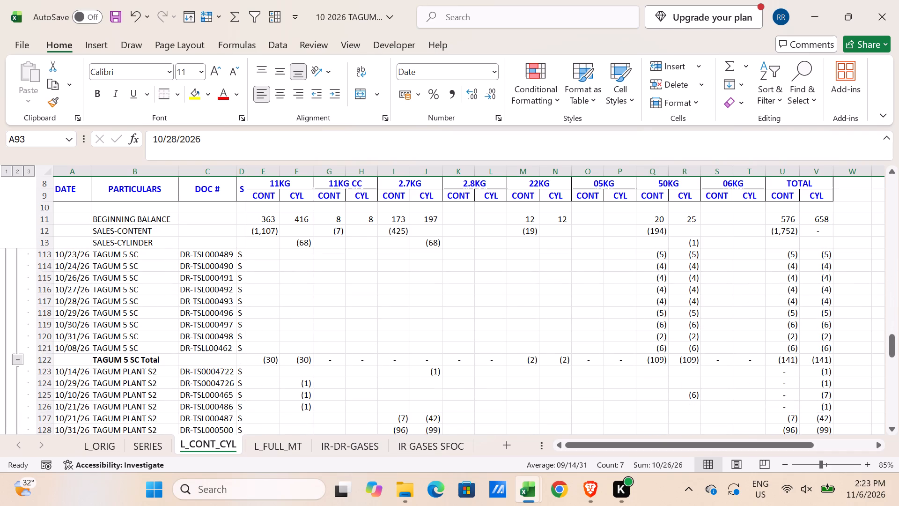
scroll(233, 390, "down", 3)
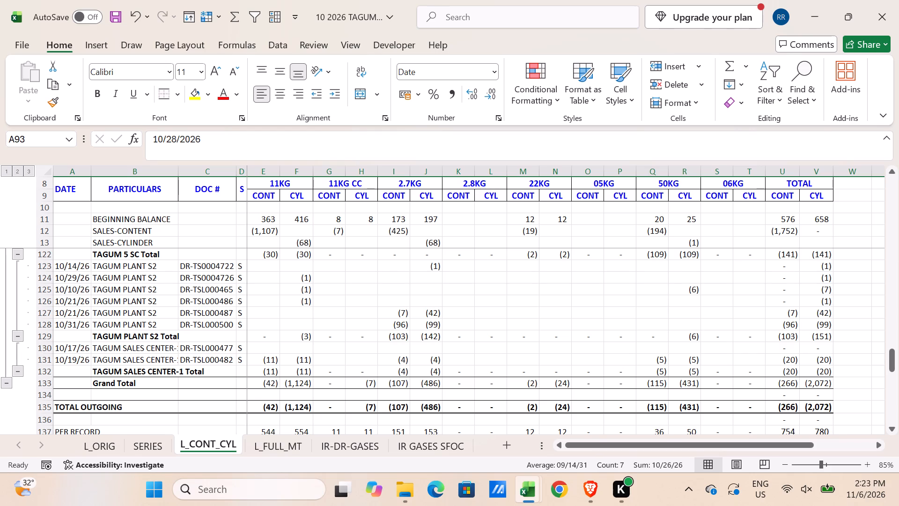
left_click(429, 327)
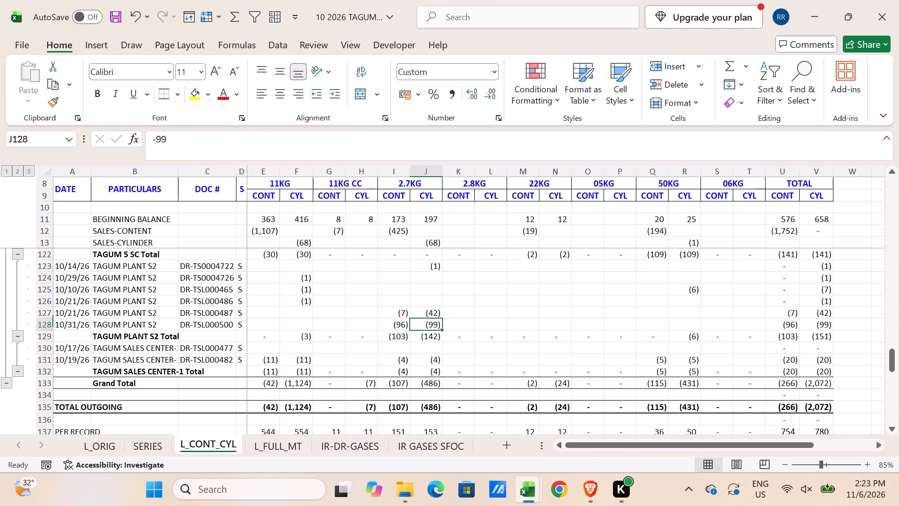
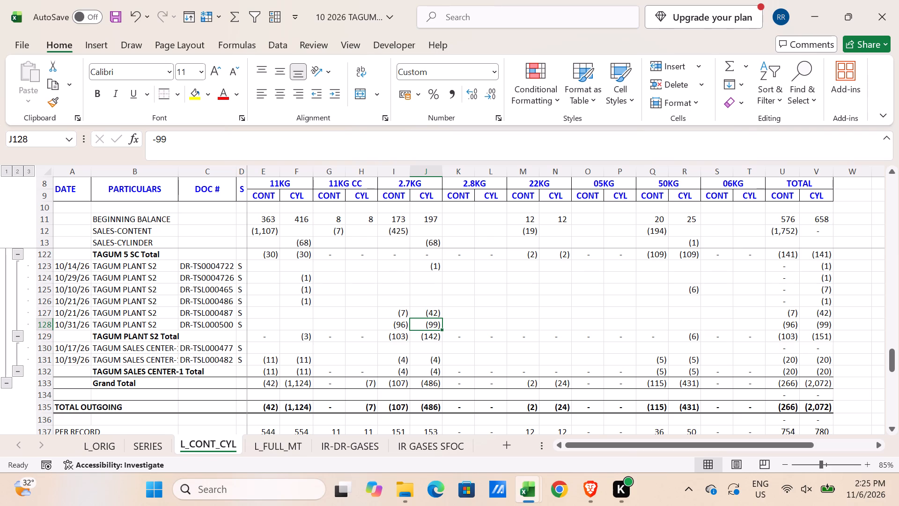
Copy the 2.7KG CYL quantity of TAGUM PLANT S2 transfer DR-TSL000487 from L_CONT_CYL into J127 of L_FULL_MT.
left_click(264, 444)
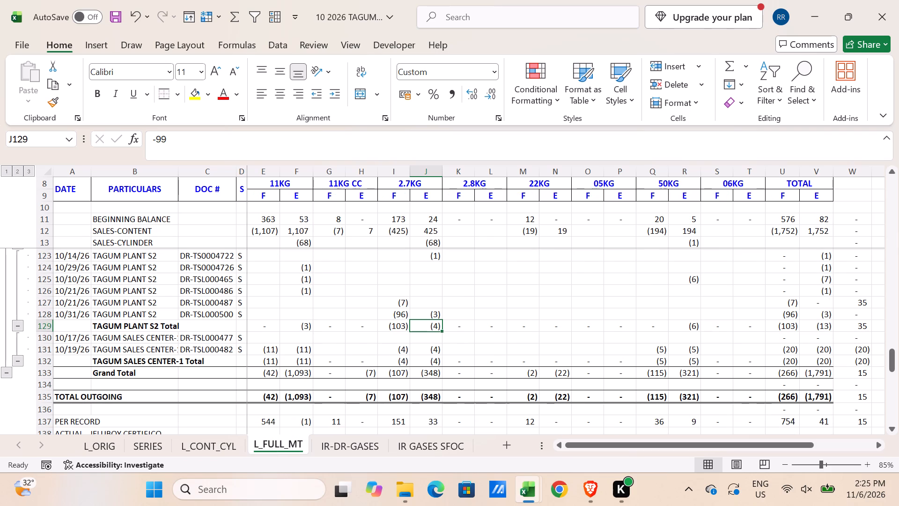
left_click(214, 439)
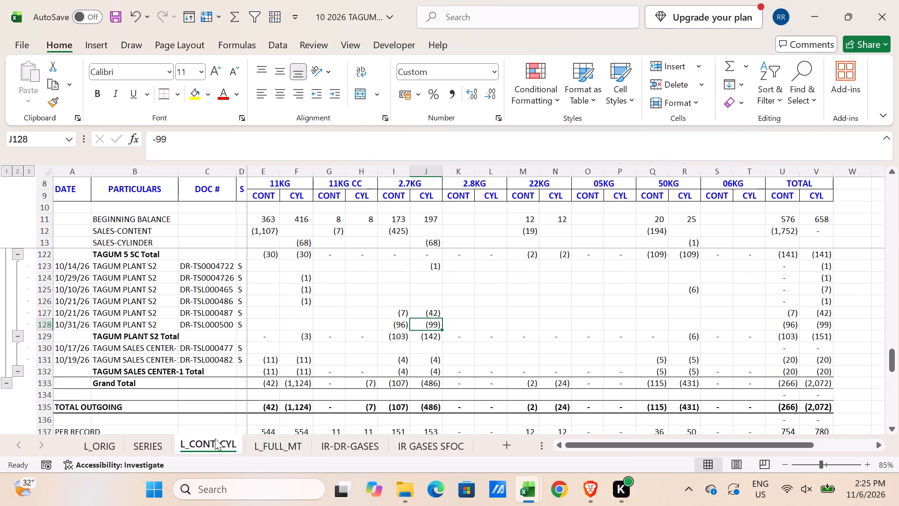
left_click(426, 314)
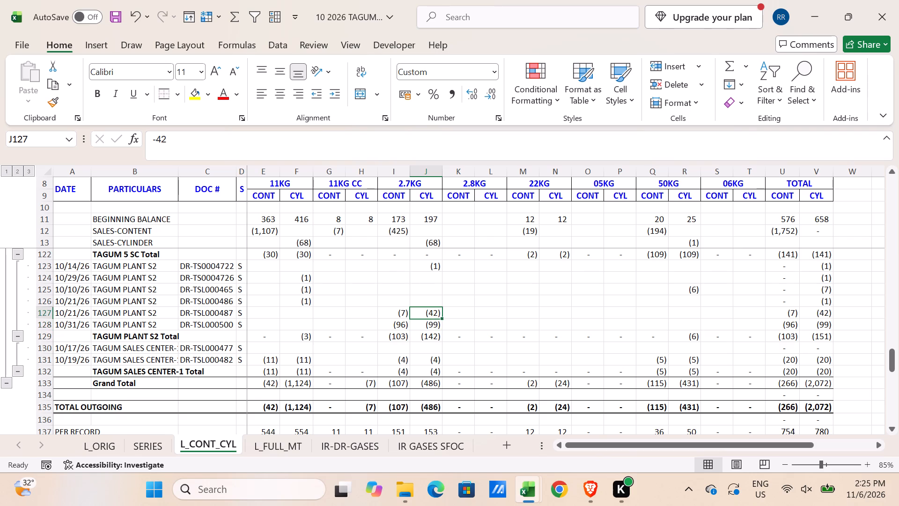
key("ctrl+c")
left_click(276, 440)
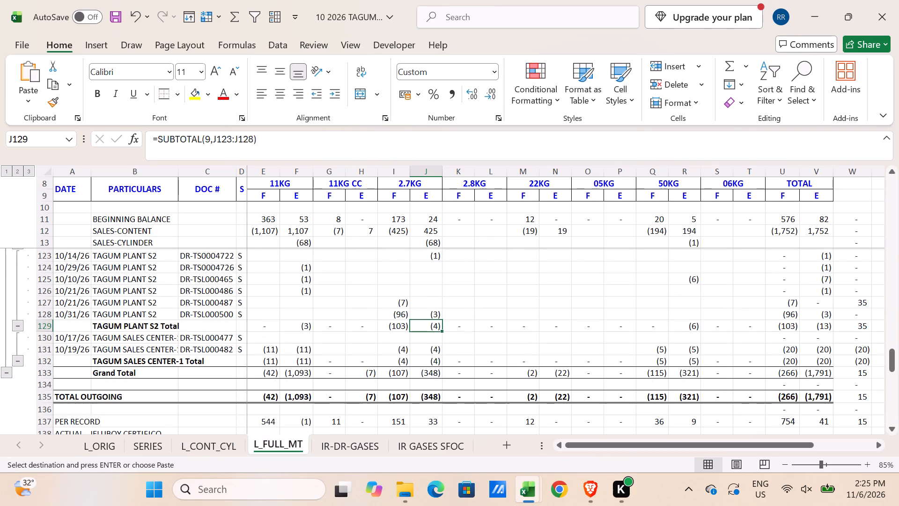
left_click(419, 305)
key("ctrl+v")
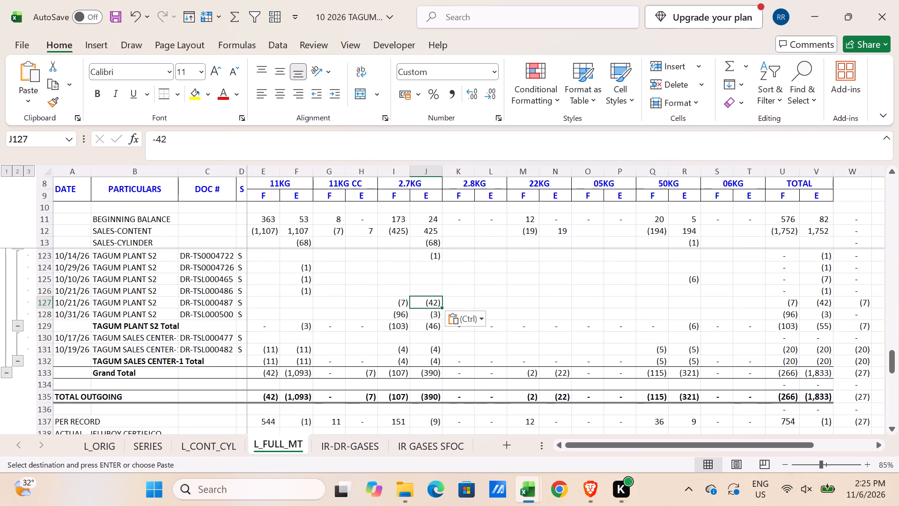
Turn the 2.7KG E quantity in J127 of L_FULL_MT into the formula =-42--7.
key("F3")
key("Left")
key("Escape")
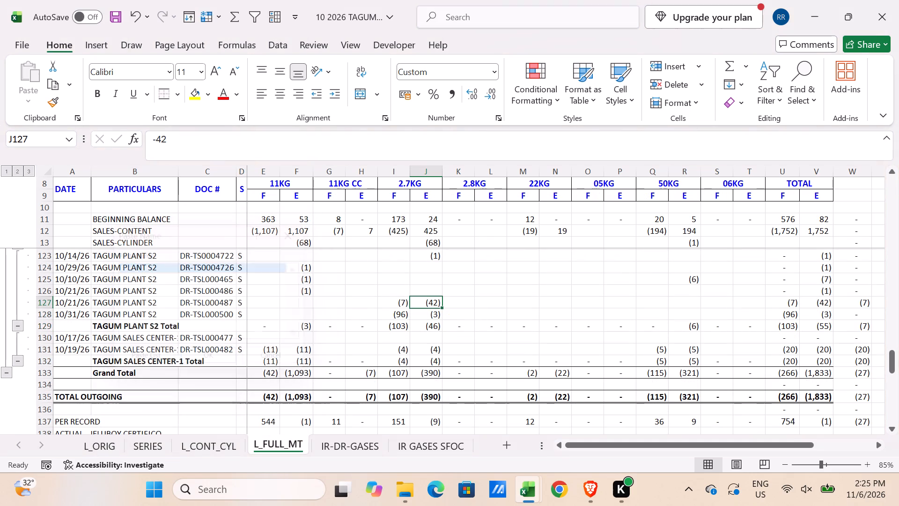
key("F2")
key("Left")
key("Left")
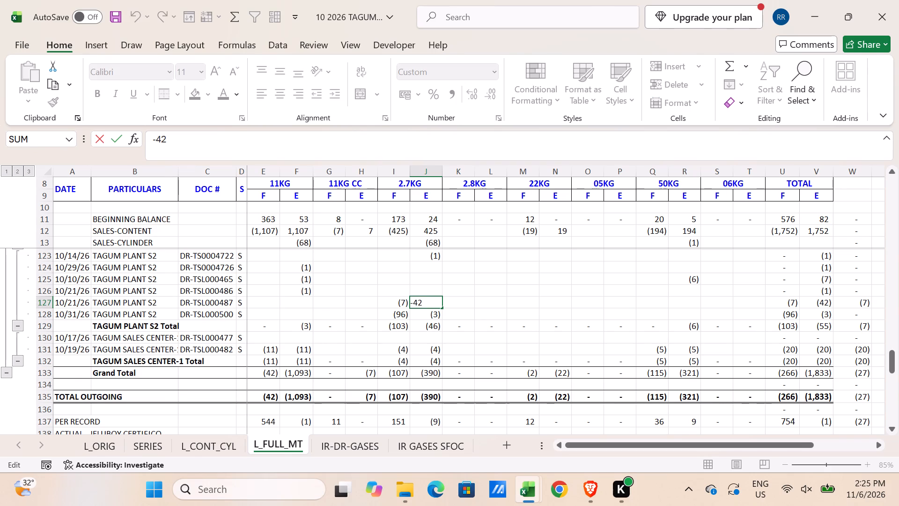
key("Left")
key("Left")
key("equal")
key("Right")
key("Right")
key("Right")
key("Right")
type("--7")
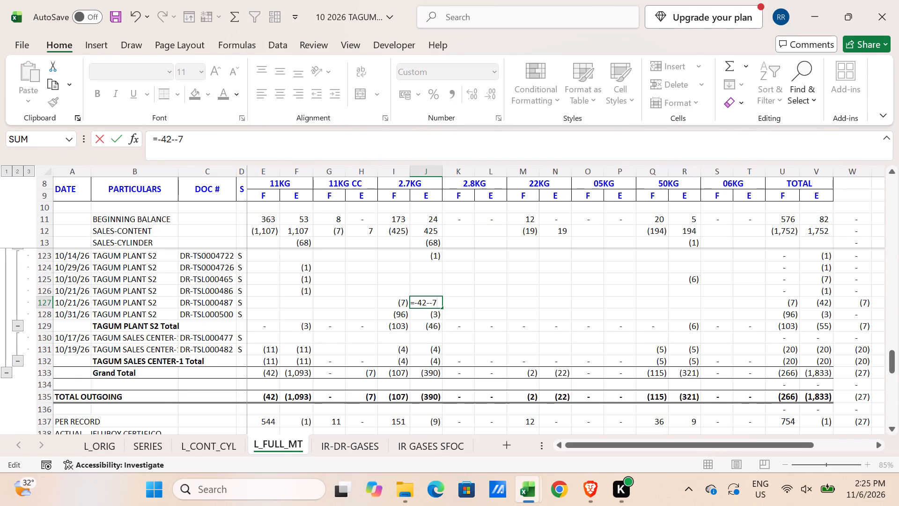
key("Return")
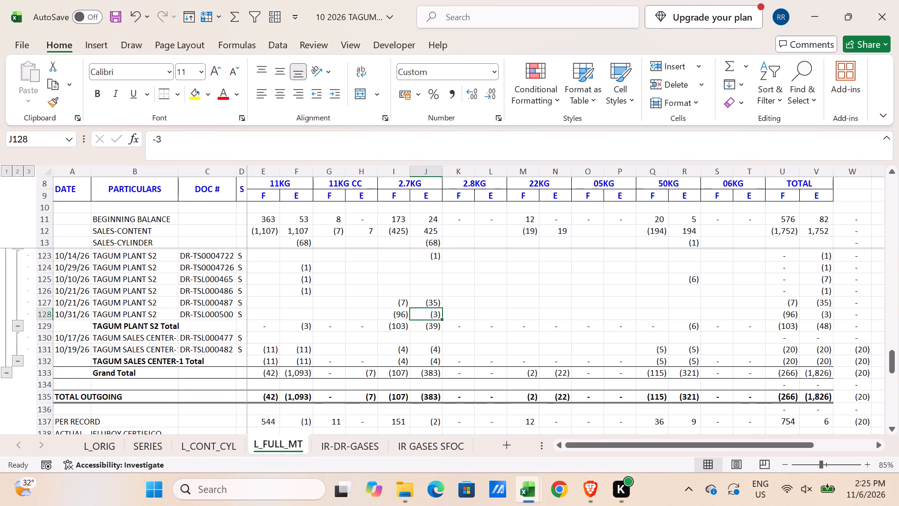
Clear the 11KG, 2.7KG and 50KG E quantities of outgoing TAGUM SALES CENTER-1 transfer DR-TSL000482 in F131, J131 and R131.
left_click(312, 352)
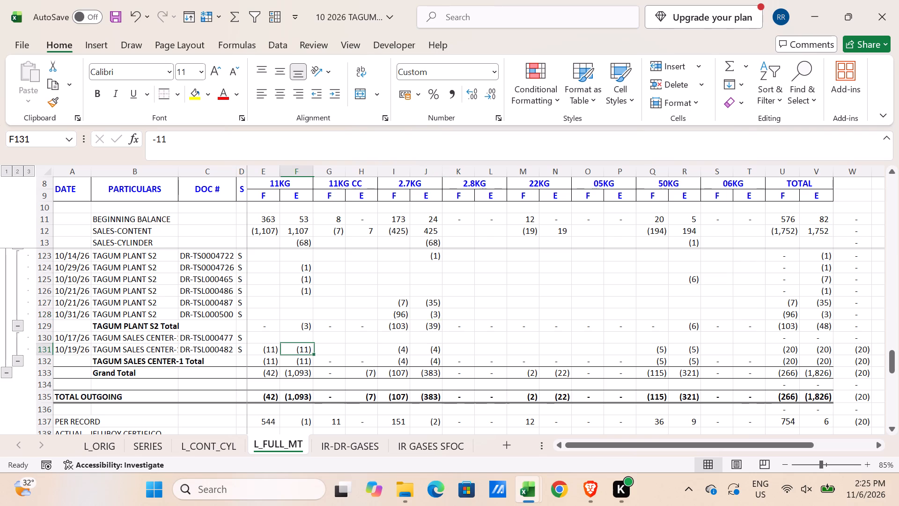
key("Delete")
left_click(426, 350)
key("Delete")
left_click(688, 348)
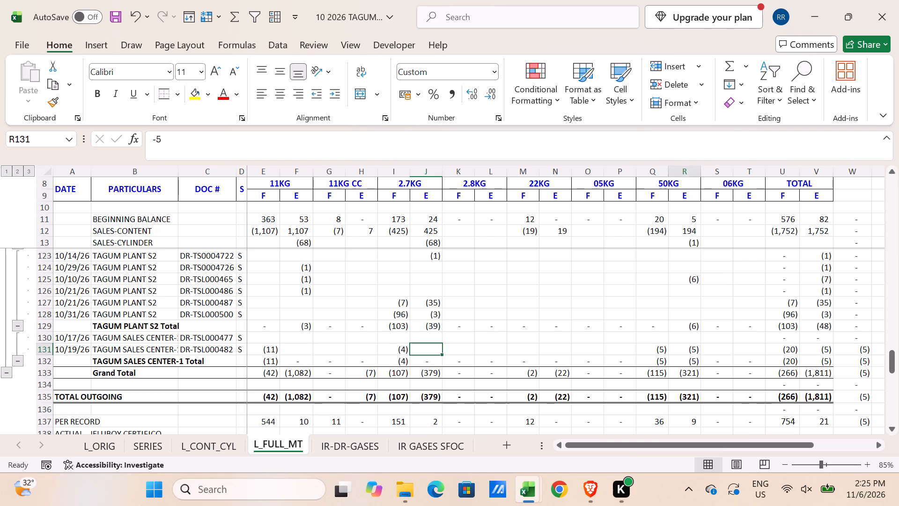
key("Delete")
Review the closing totals and the print preview of L_FULL_MT through to its last page.
scroll(672, 342, "down", 4)
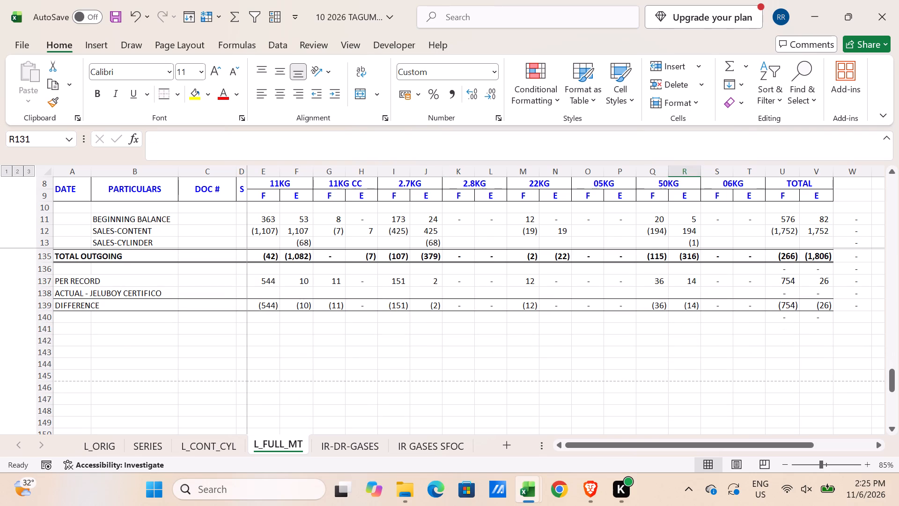
key("ctrl+p")
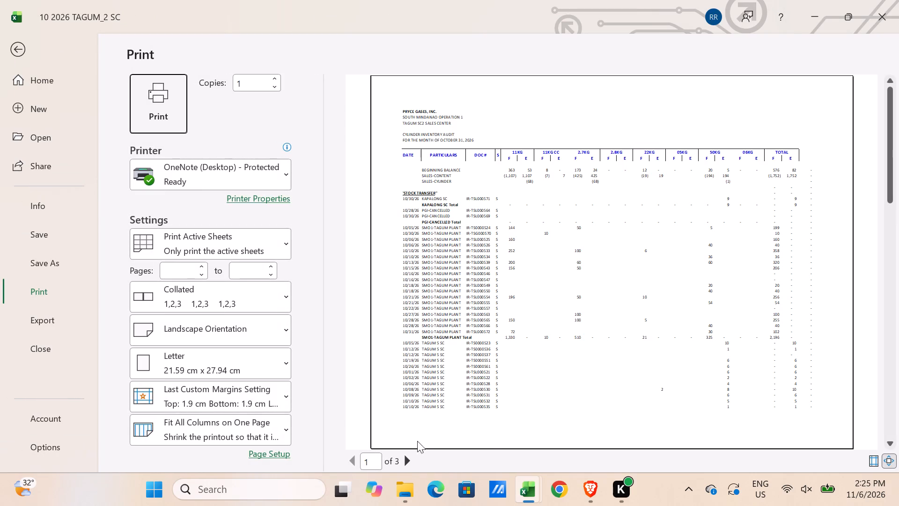
left_click(412, 461)
left_click(412, 461)
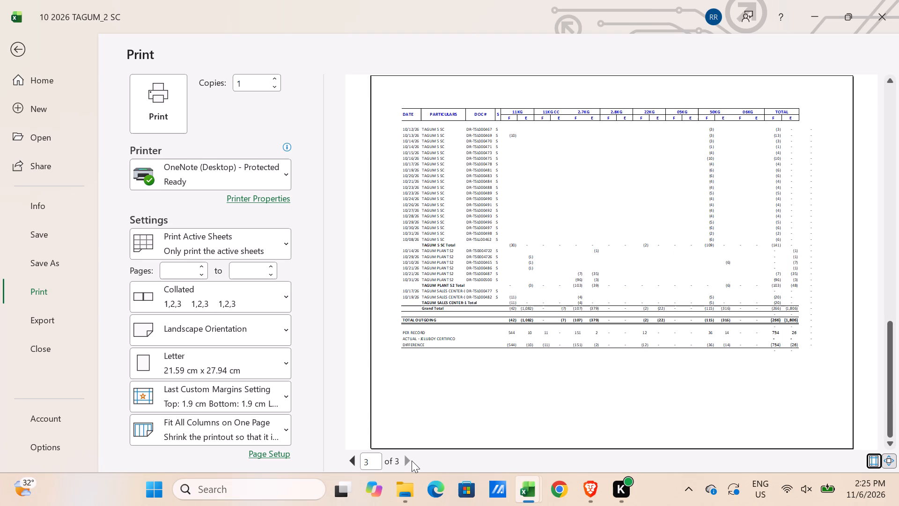
key("Escape")
Save the workbook.
left_click(115, 16)
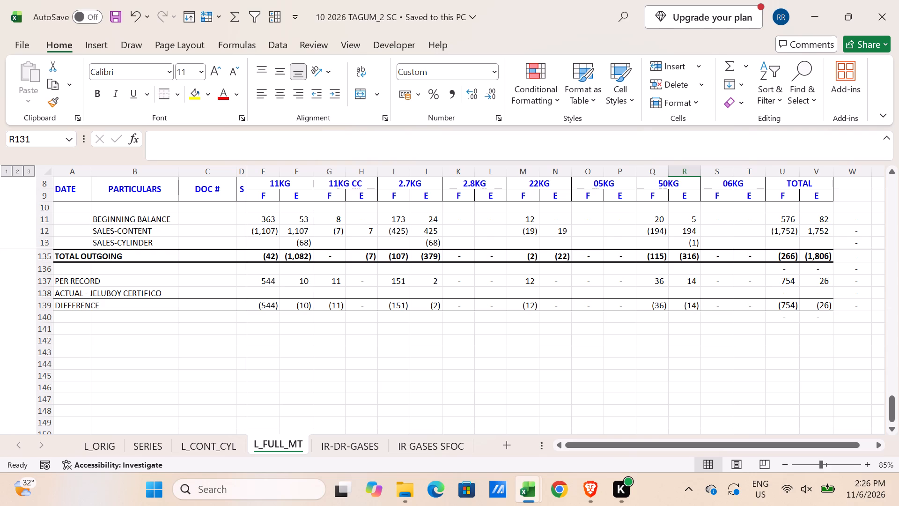
Duplicate the L_FULL_MT sheet, placing the copy directly after it, and name the copy L_ST_ANALYSIS.
scroll(439, 381, "up", 4)
scroll(339, 375, "down", 2)
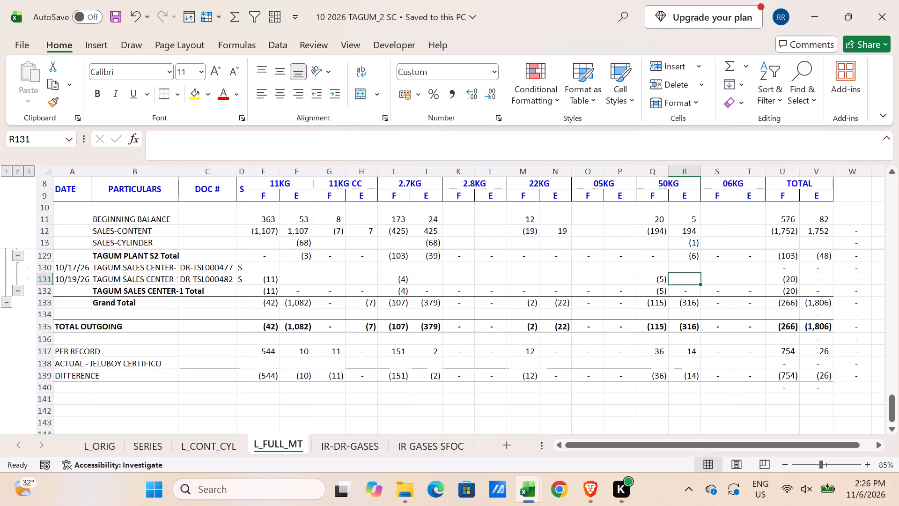
left_click_drag(265, 447, 347, 445)
double_click(347, 445)
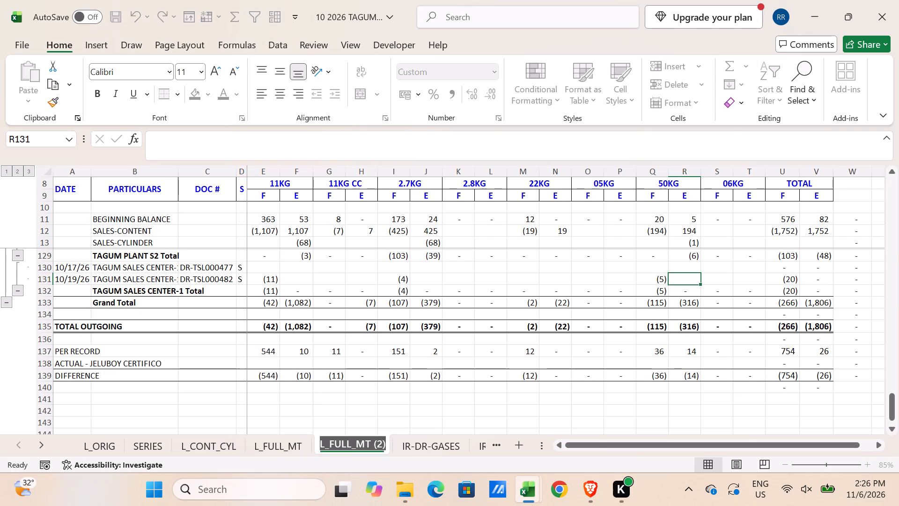
type("L_ST")
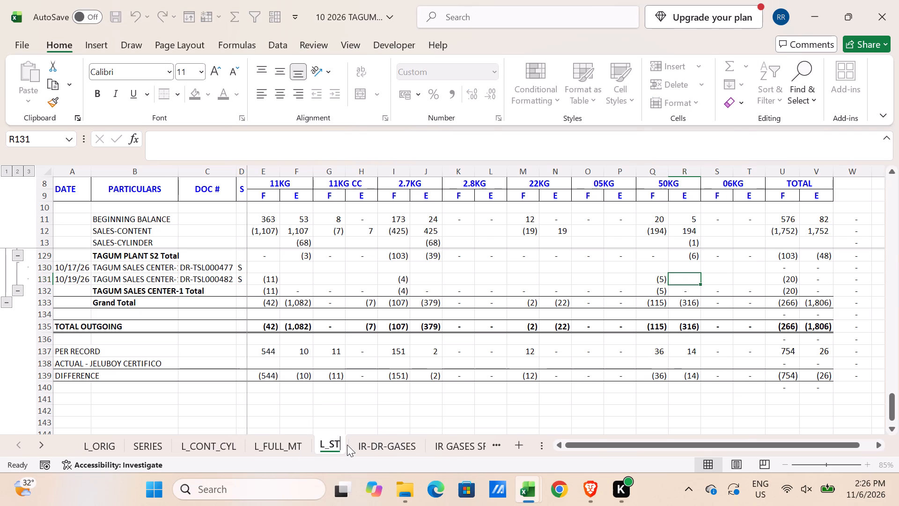
type("_ANALYSIS")
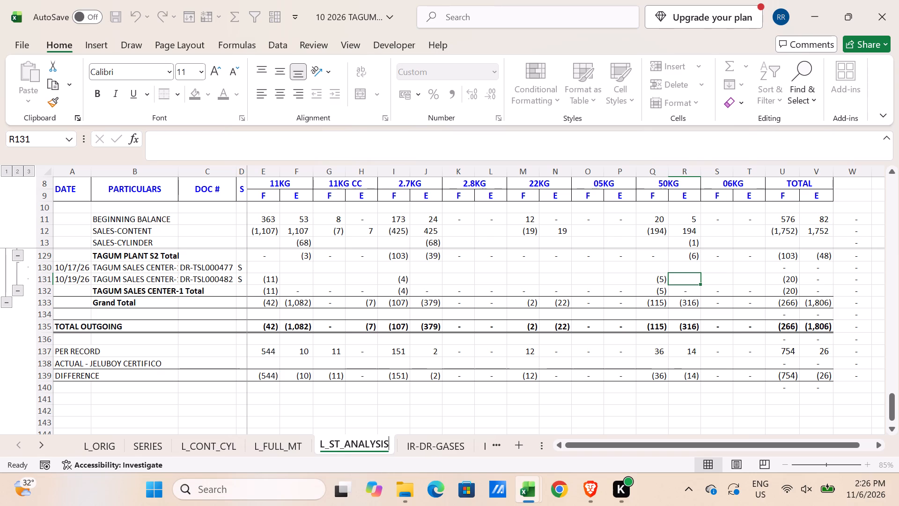
key("Return")
Collapse the L_ST_ANALYSIS outline to level 2 so only the subtotal rows show.
left_click(17, 171)
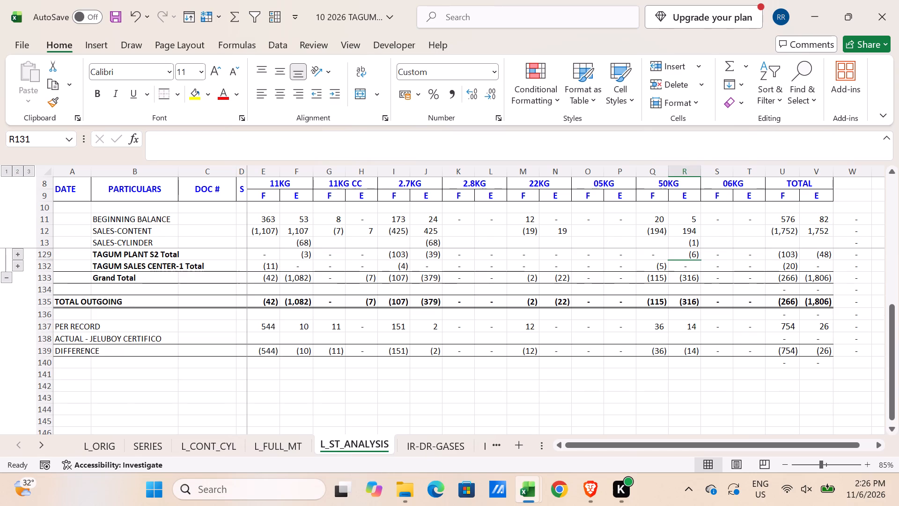
Hide the DOC # and S columns (C:D) and shrink the DATE column to a narrow strip.
left_click_drag(217, 172, 241, 173)
right_click(226, 173)
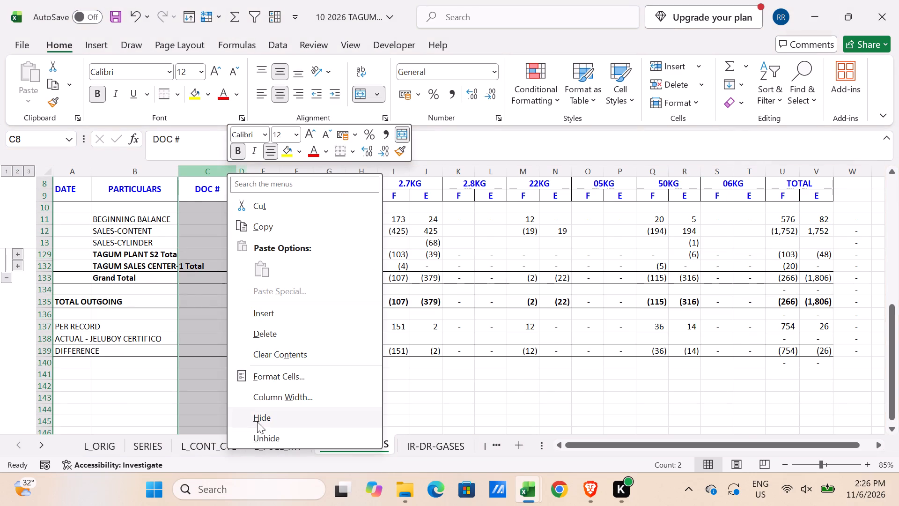
left_click(257, 422)
left_click_drag(89, 174, 57, 179)
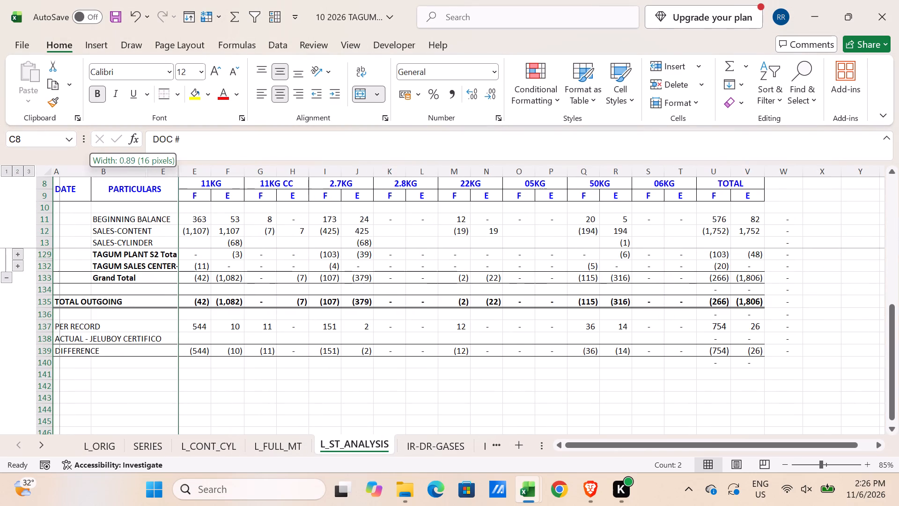
left_click_drag(57, 179, 55, 179)
Copy rows 139:142 from the Tagum 2 sheet of 09 LPG_Population_Analysis_September_2026_SMO1_Davao and insert them above BEGINNING BALANCE in L_ST_ANALYSIS.
scroll(291, 369, "up", 14)
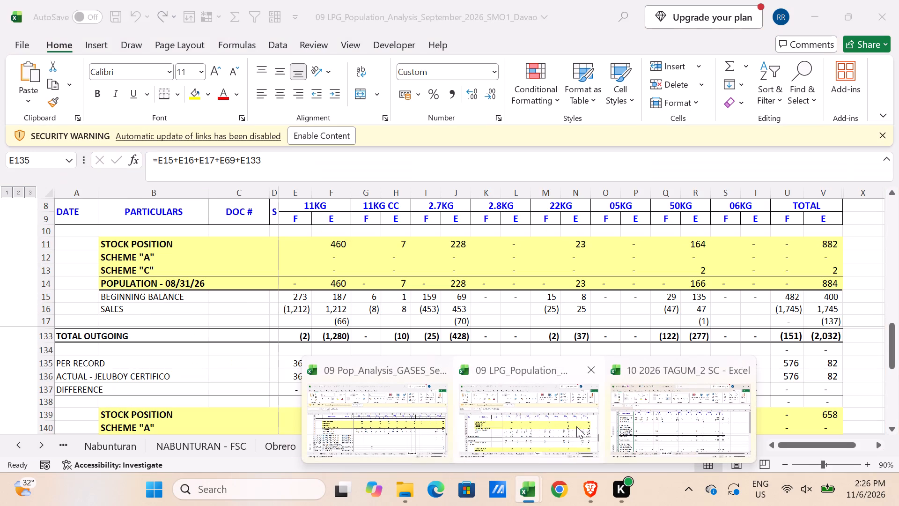
left_click(576, 426)
scroll(380, 405, "down", 2)
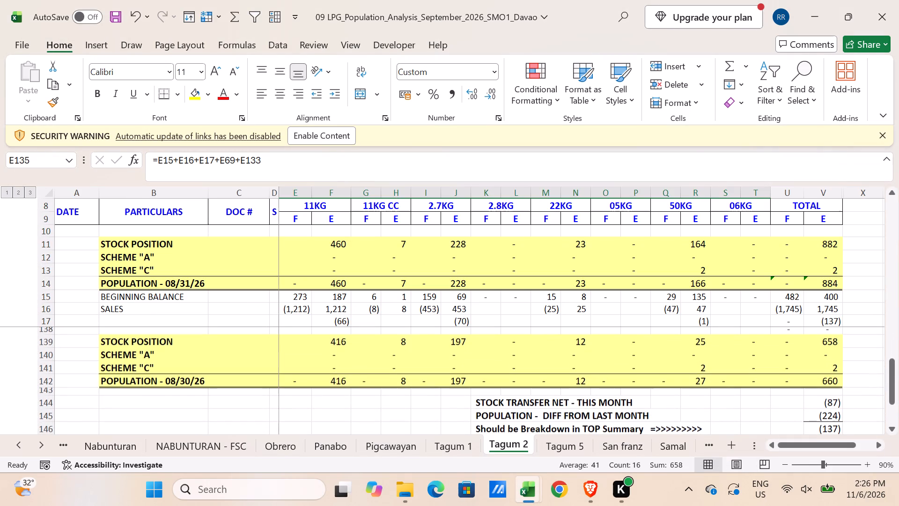
left_click_drag(51, 342, 58, 381)
key("ctrl+c")
key("alt+Tab")
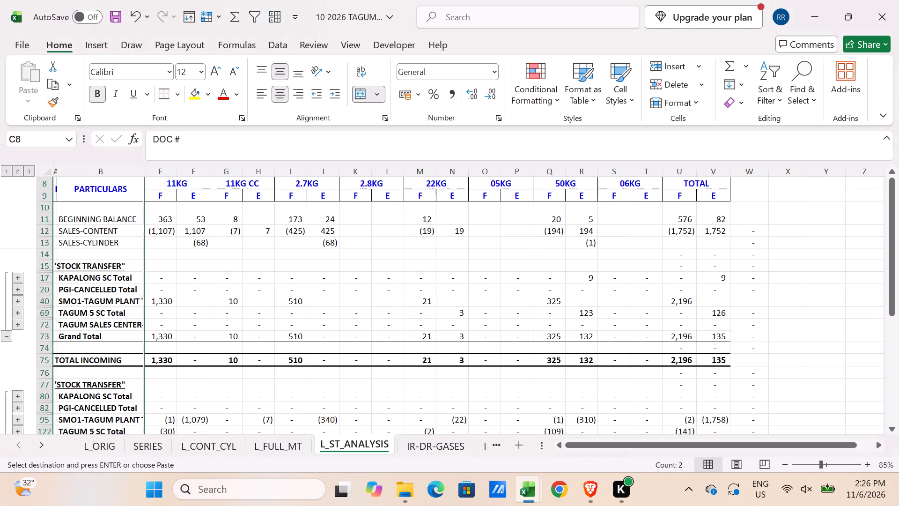
left_click(49, 220)
key("ctrl+shift+equal")
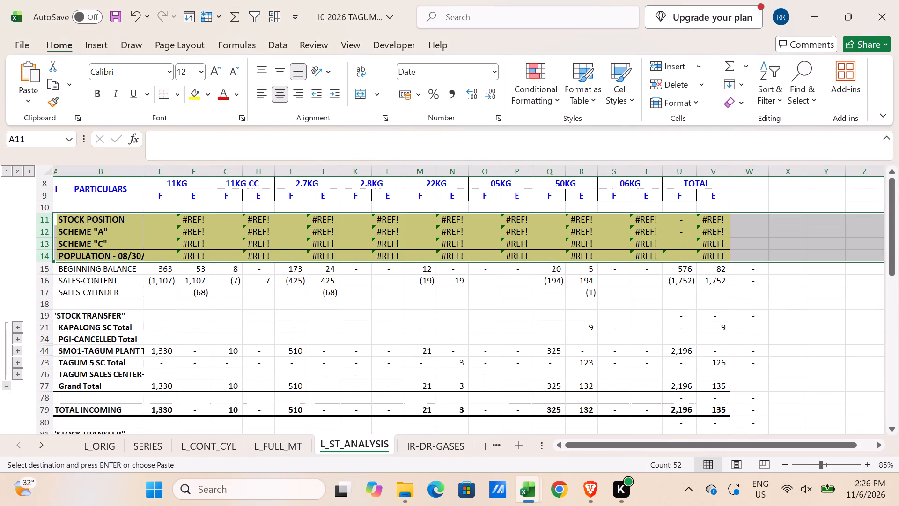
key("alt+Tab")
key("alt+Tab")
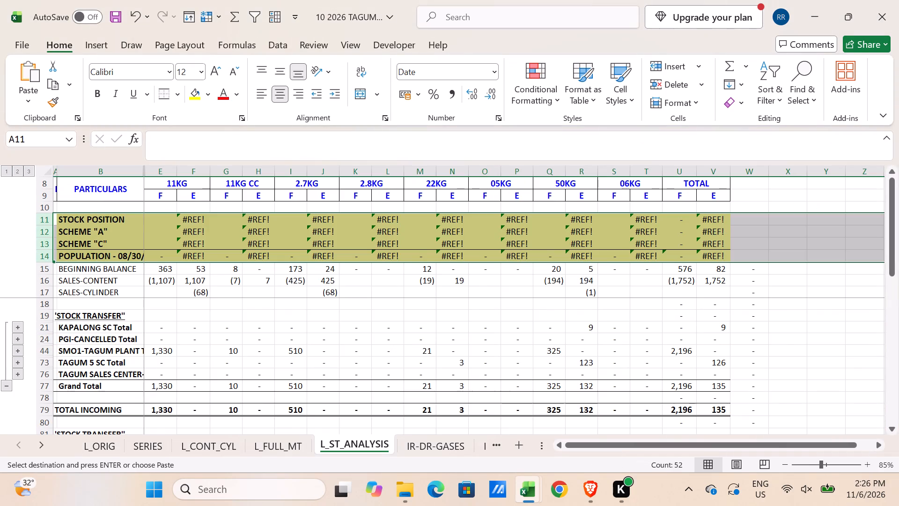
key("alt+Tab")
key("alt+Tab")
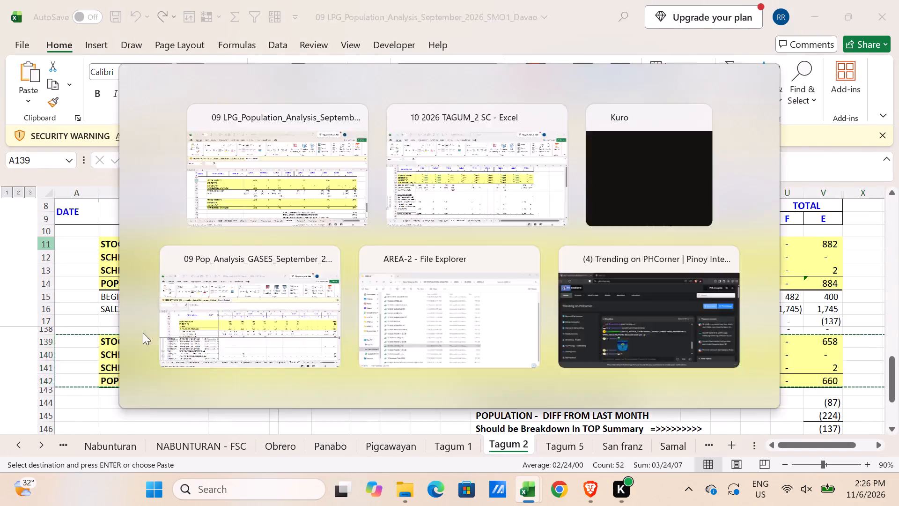
Change the population label in B14 of L_ST_ANALYSIS to POPULATION - 09/30/26.
left_click(91, 255)
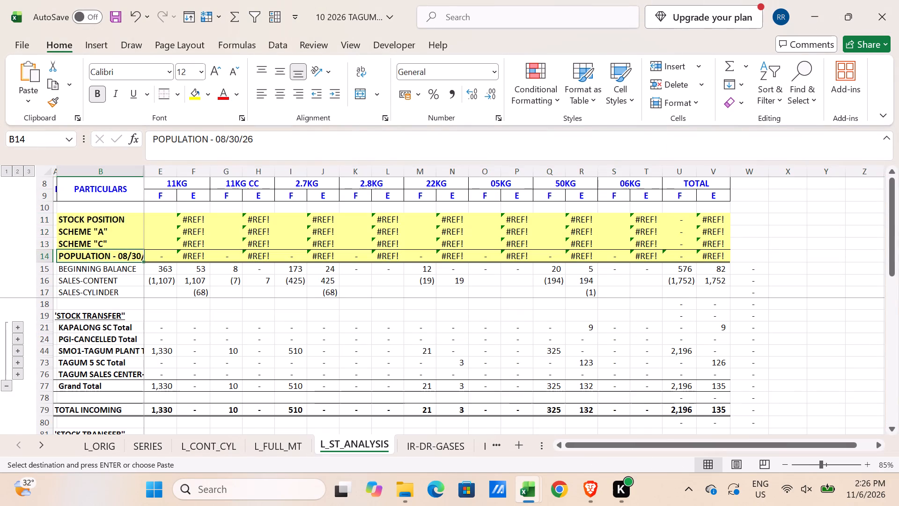
left_click(224, 139)
key("BackSpace")
key("9")
key("Return")
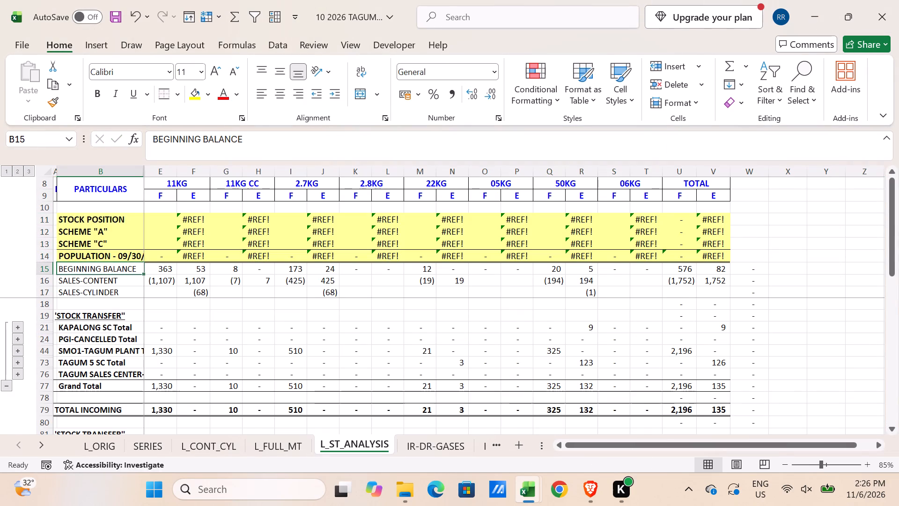
Copy E139:T141 from the September analysis's Tagum 2 sheet and paste it as values only at E11 of L_ST_ANALYSIS.
key("alt+Tab")
left_click_drag(298, 338, 774, 368)
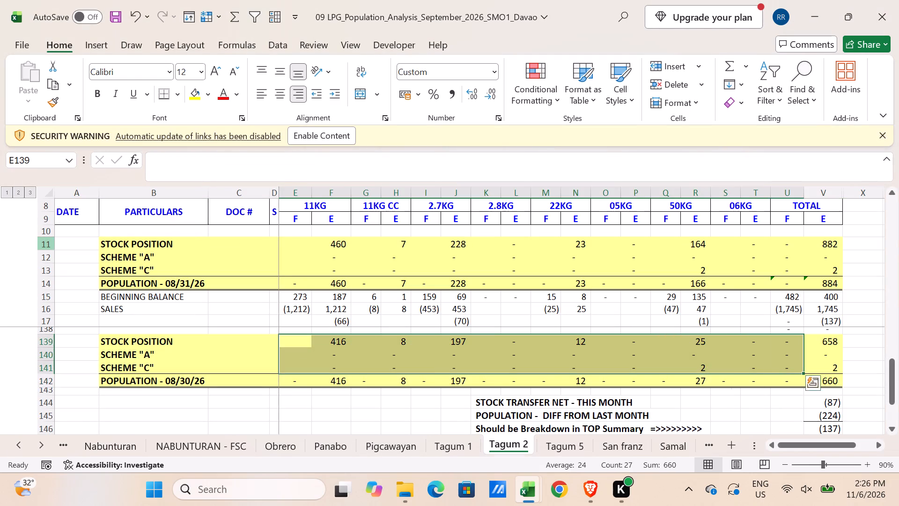
key("ctrl+c")
left_click(752, 370, "shift")
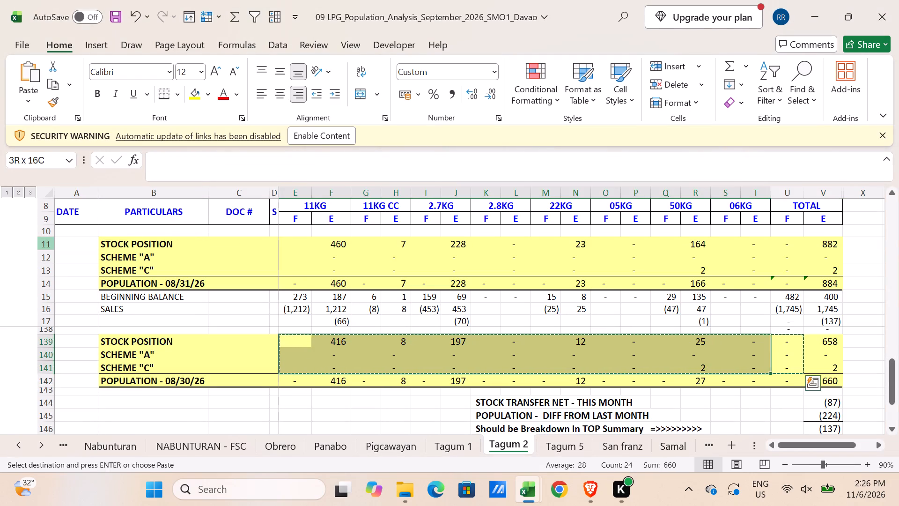
key("ctrl+c")
key("alt+Tab")
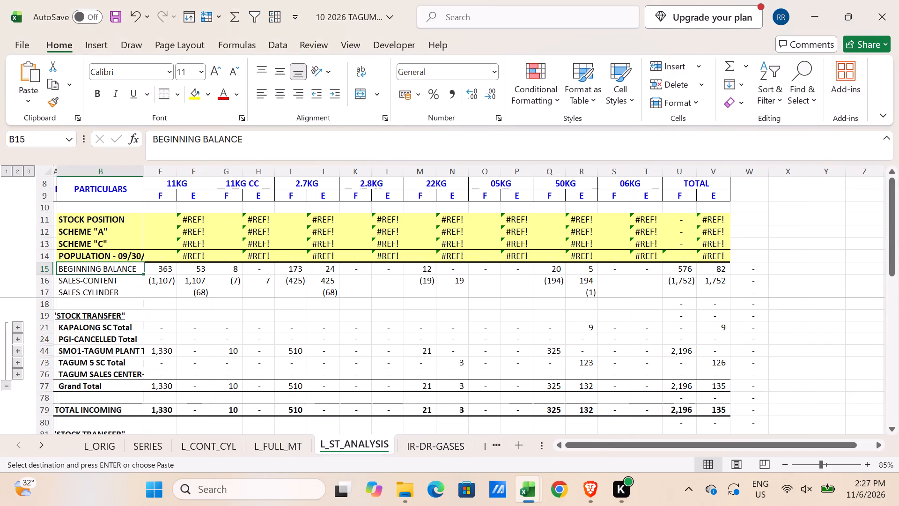
left_click(161, 220)
key("alt+e")
type("SV")
key("Return")
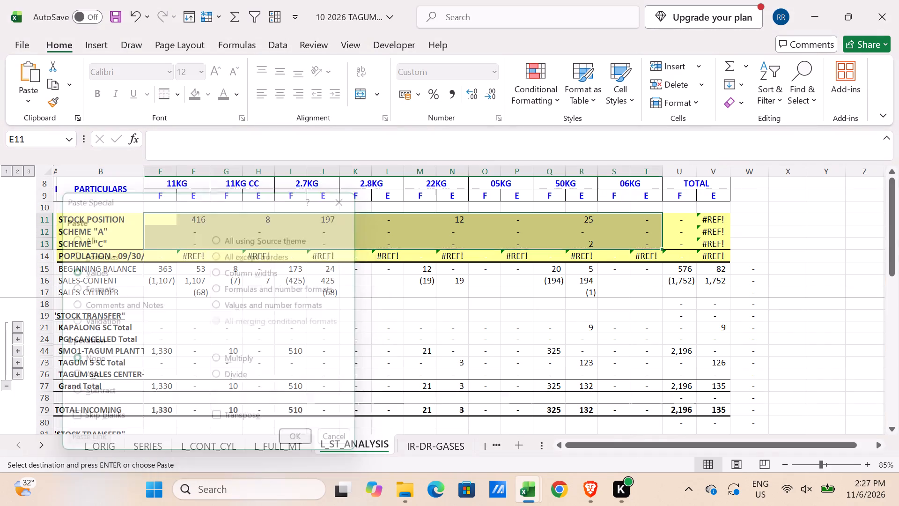
Copy rows 139:146 from the September analysis's Tagum 2 sheet and insert them at row 145 of L_ST_ANALYSIS, below DIFFERENCE.
scroll(121, 333, "down", 3)
scroll(140, 367, "down", 3)
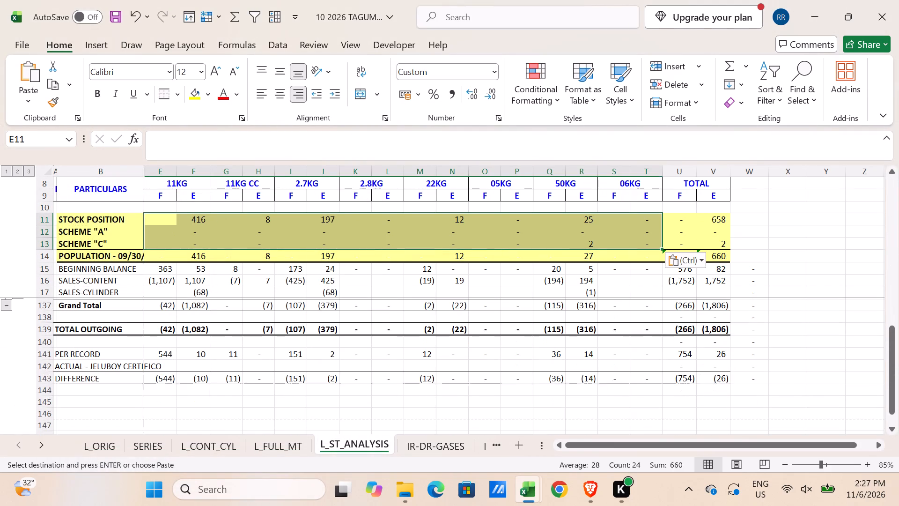
key("alt+Tab")
left_click_drag(50, 342, 84, 388)
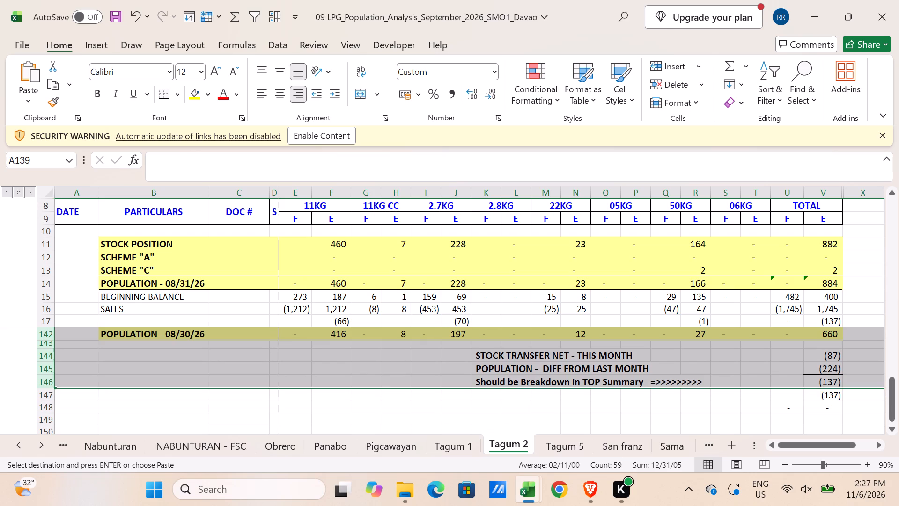
key("ctrl+c")
key("alt+Tab")
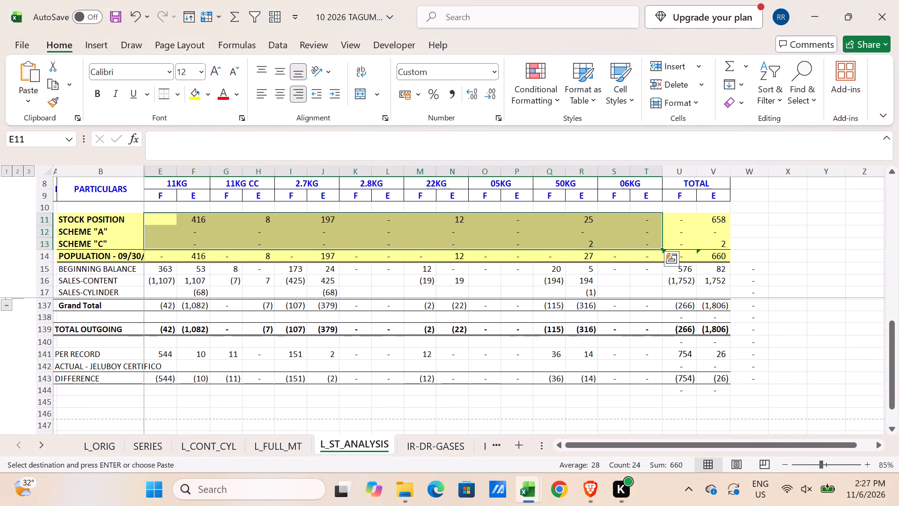
key("alt+Tab")
scroll(73, 409, "up", 1)
key("alt+Tab")
left_click(47, 399)
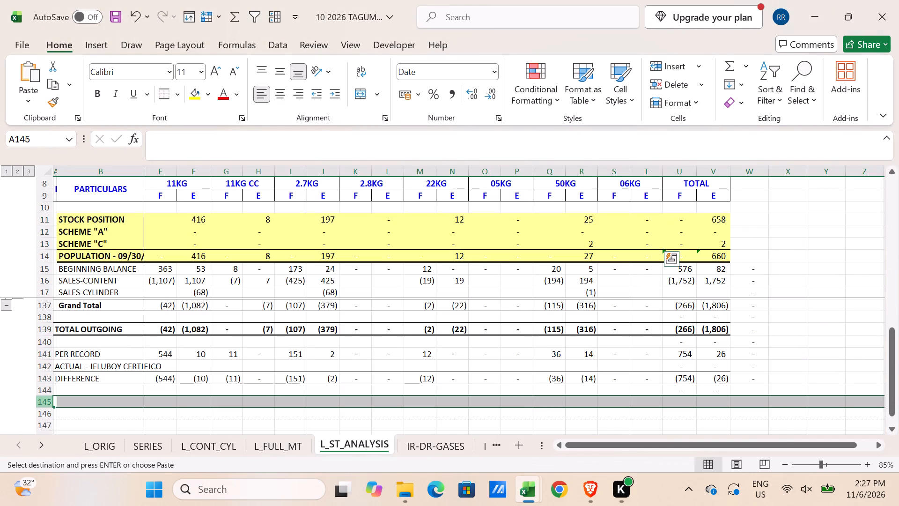
key("ctrl+shift+equal")
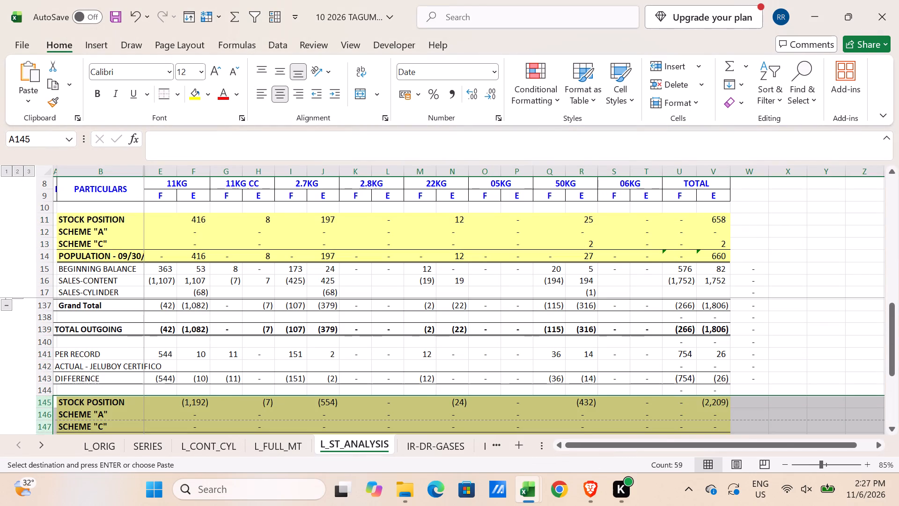
Change the population label in B148 of L_ST_ANALYSIS to POPULATION - 10/31/26.
scroll(89, 405, "down", 1)
left_click(89, 405)
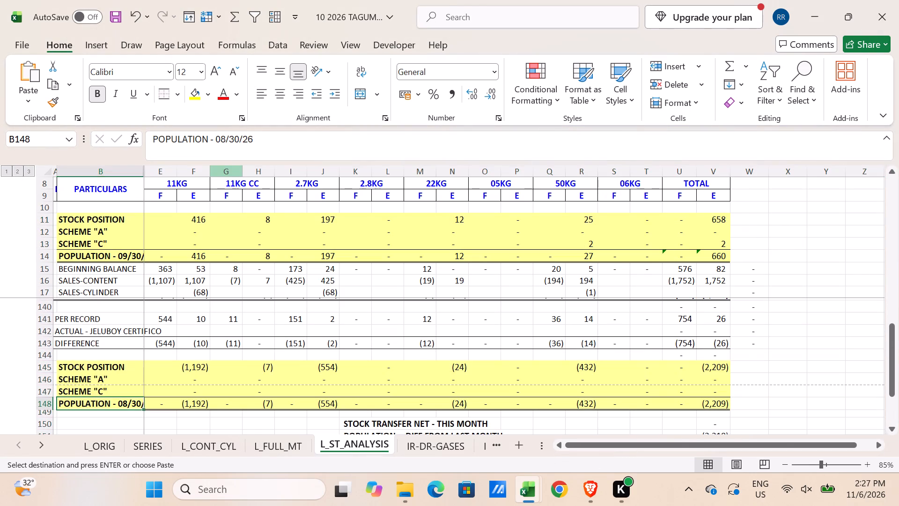
left_click(225, 137)
key("BackSpace")
key("BackSpace")
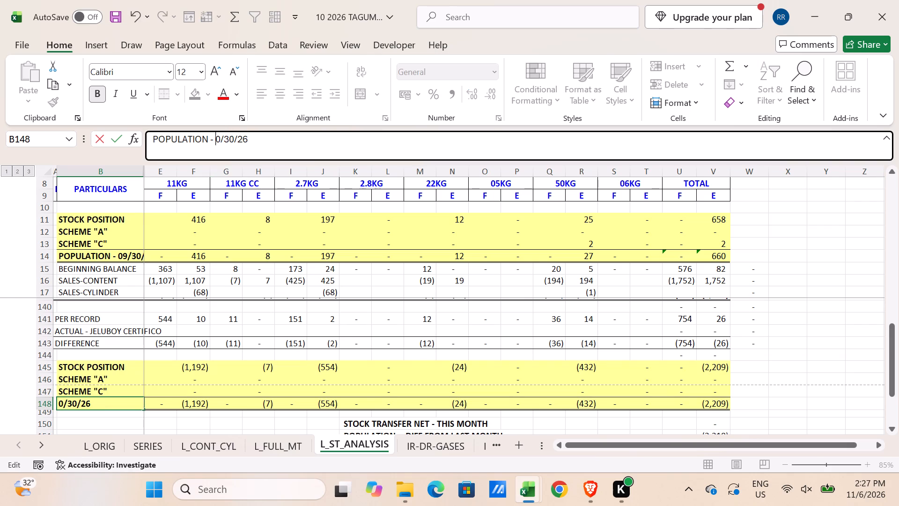
type("10")
key("Right")
key("Right")
key("Right")
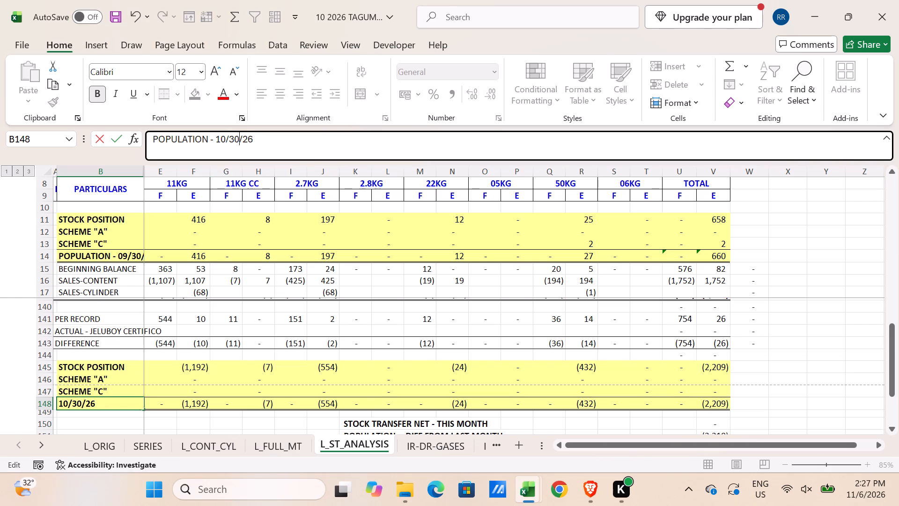
key("BackSpace")
key("1")
key("Return")
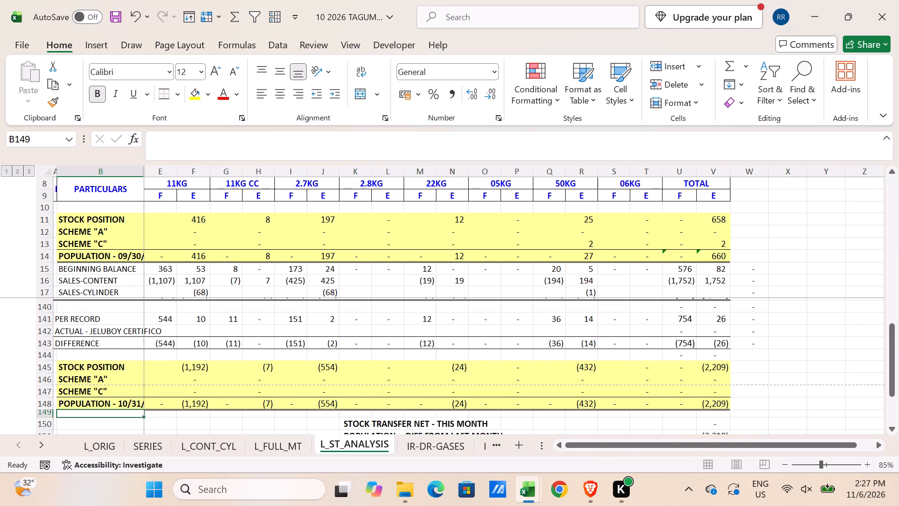
Widen the PARTICULARS column in L_ST_ANALYSIS so the full POPULATION labels fit.
left_click_drag(139, 174, 155, 177)
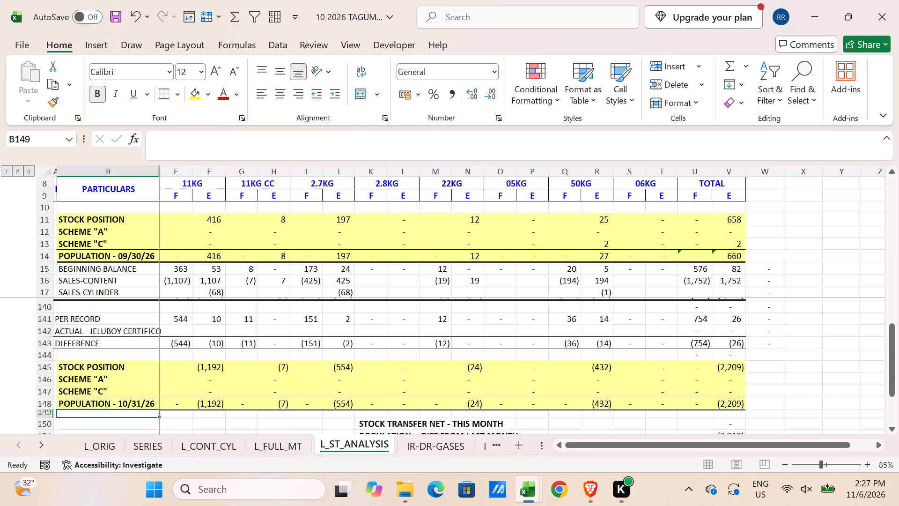
Set the page orientation of L_ST_ANALYSIS to portrait.
left_click(159, 41)
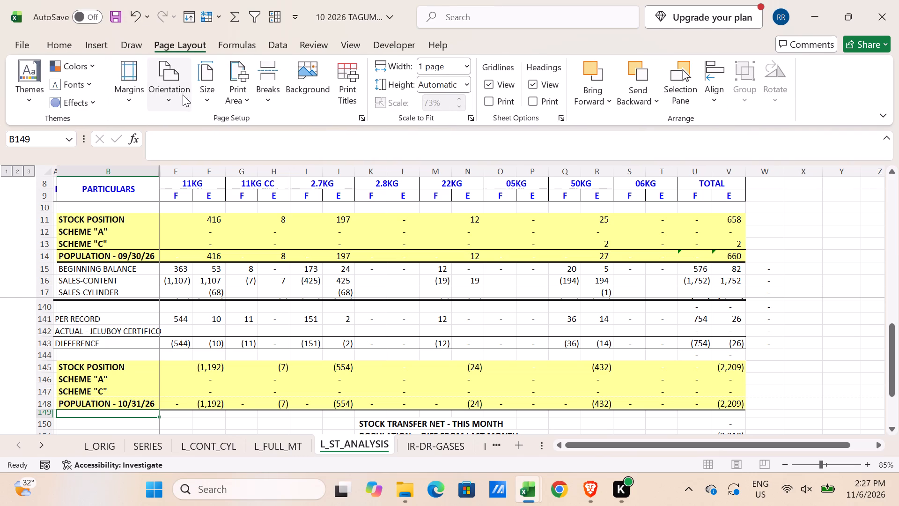
left_click(182, 93)
left_click(177, 129)
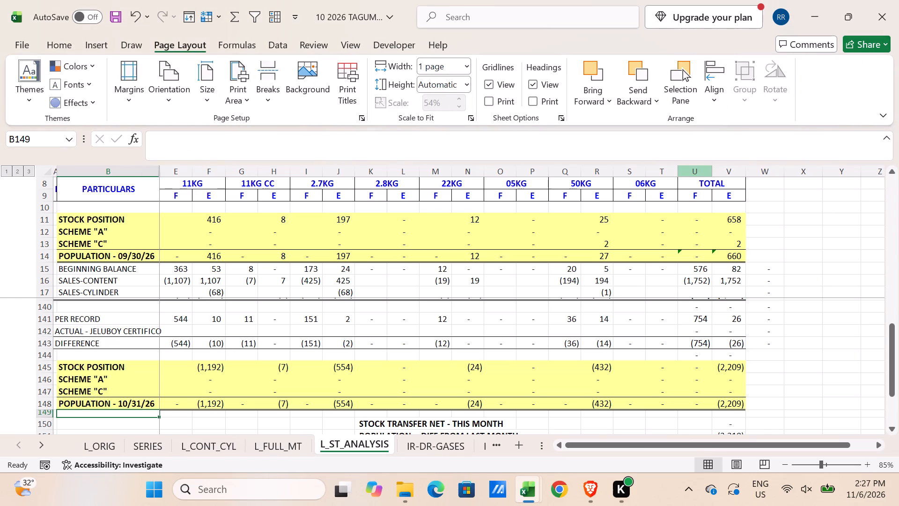
Hide column W in L_ST_ANALYSIS.
left_click(765, 166)
right_click(765, 166)
left_click(656, 409)
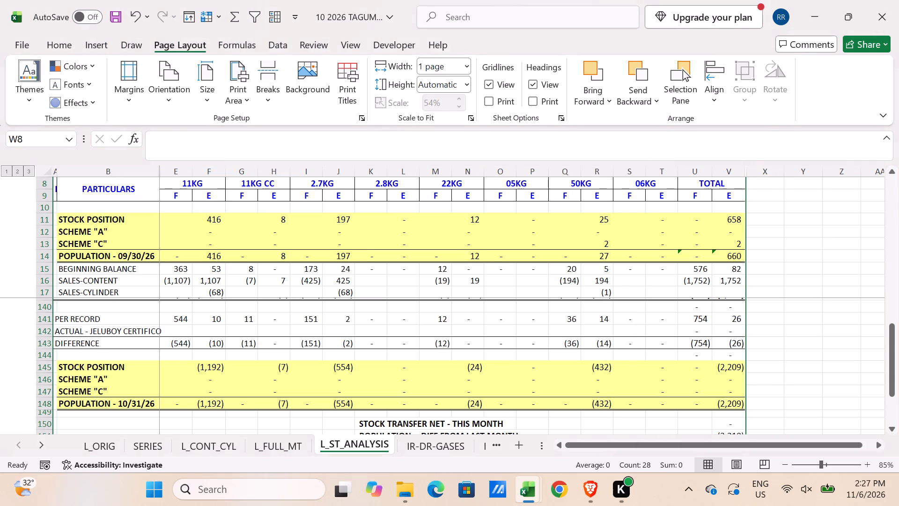
Review the L_ST_ANALYSIS layout from the bottom summary to the top and check its print preview.
scroll(255, 256, "down", 3)
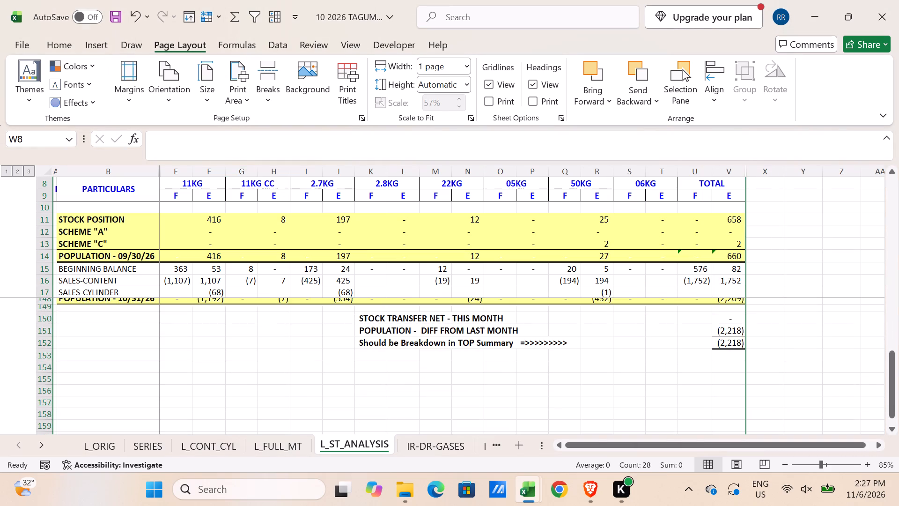
scroll(255, 268, "up", 10)
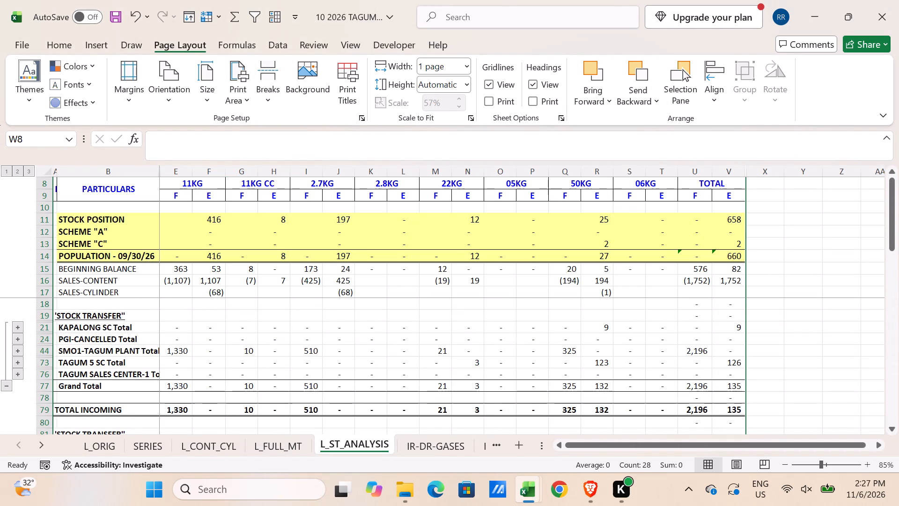
key("ctrl+p")
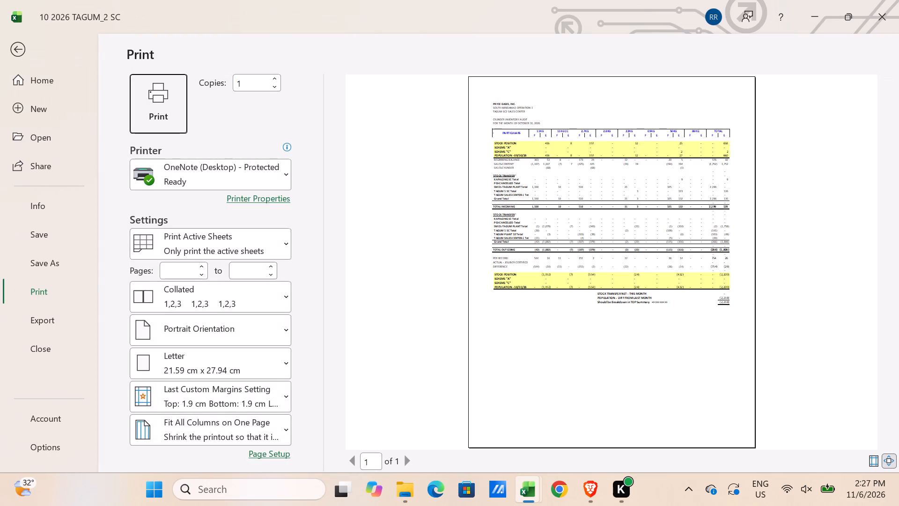
key("Escape")
Duplicate the L_FULL_MT sheet after L_ST_ANALYSIS and name the copy L_VALIDATED.
left_click_drag(268, 449, 281, 449)
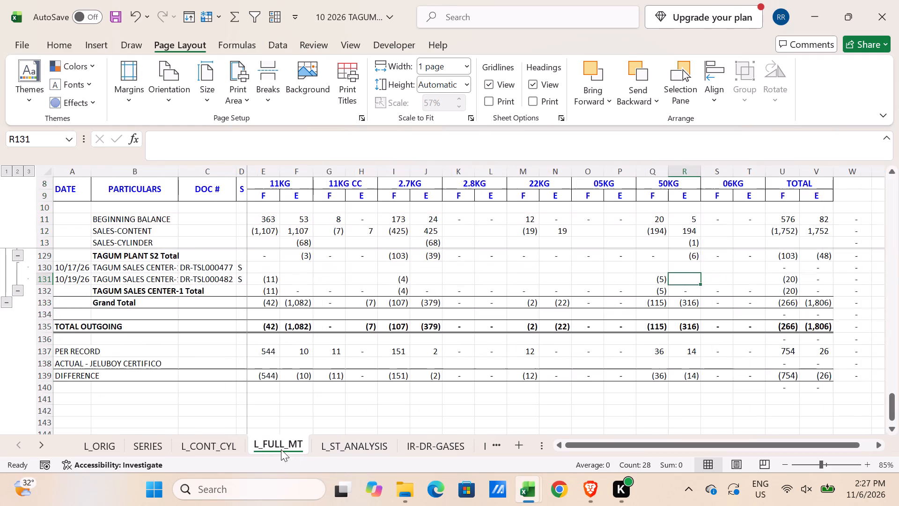
left_click_drag(281, 449, 437, 445)
double_click(414, 445)
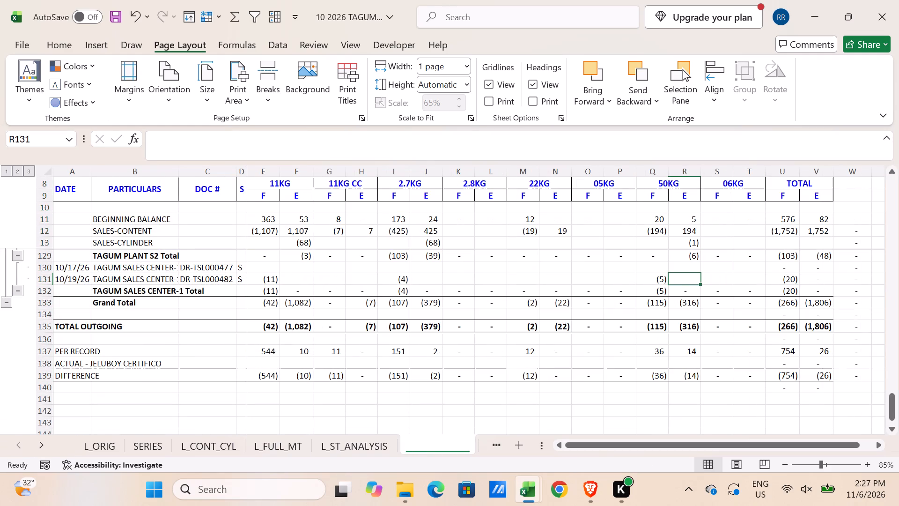
type("L_VALIDATED")
key("Return")
Remove all subtotals from the stock transfer range A15:V135 in L_VALIDATED.
scroll(172, 353, "up", 7)
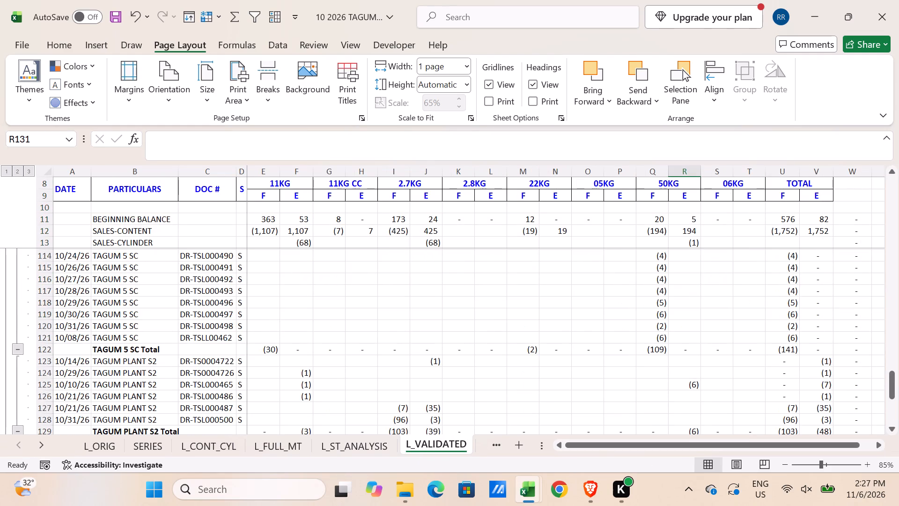
scroll(75, 310, "up", 20)
scroll(75, 310, "up", 10)
scroll(69, 253, "down", 1)
scroll(69, 253, "up", 6)
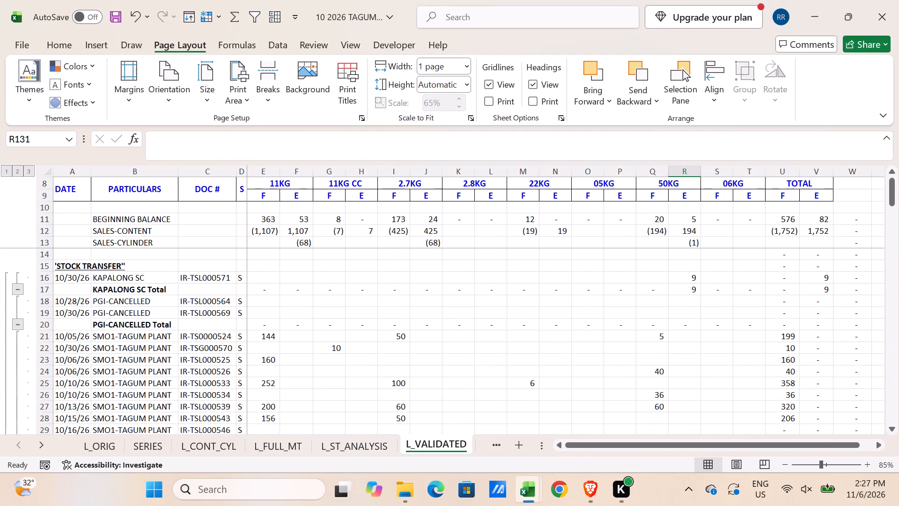
scroll(69, 253, "up", 3)
left_click(66, 265)
scroll(603, 320, "down", 5)
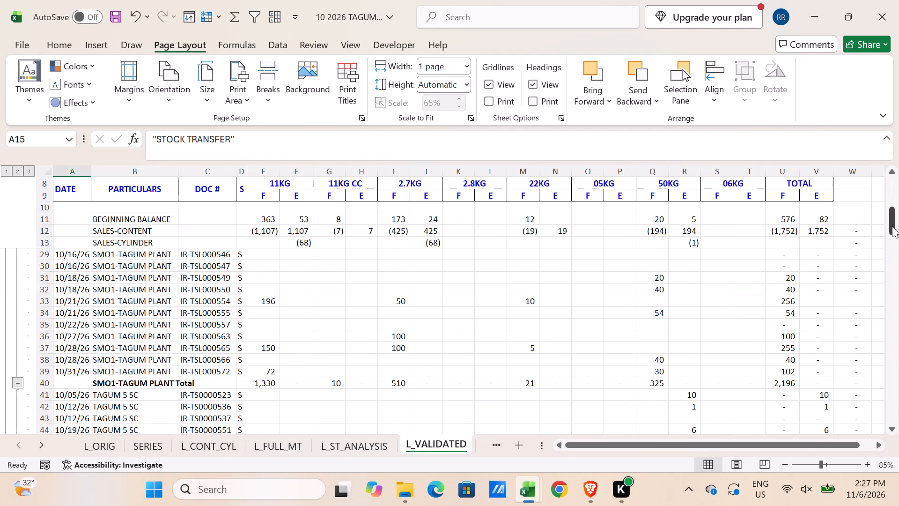
left_click_drag(892, 226, 877, 437)
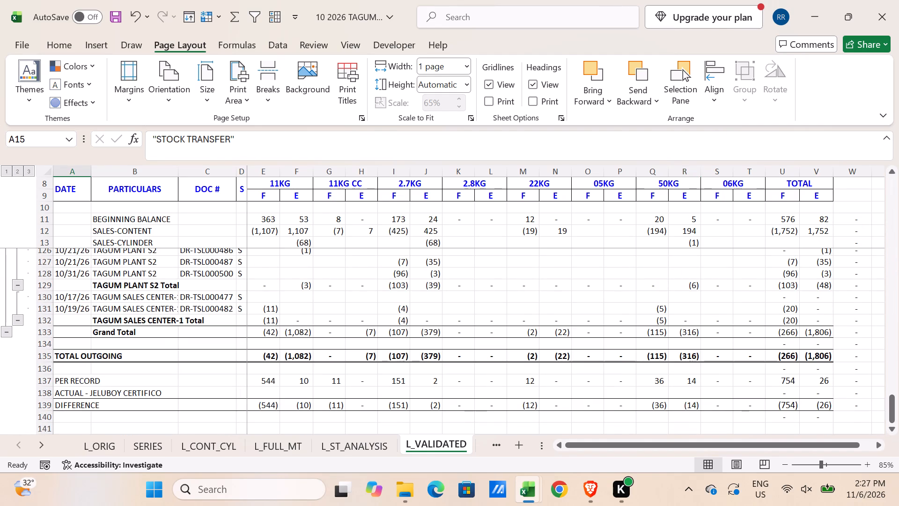
left_click(818, 357, "shift")
left_click(278, 18)
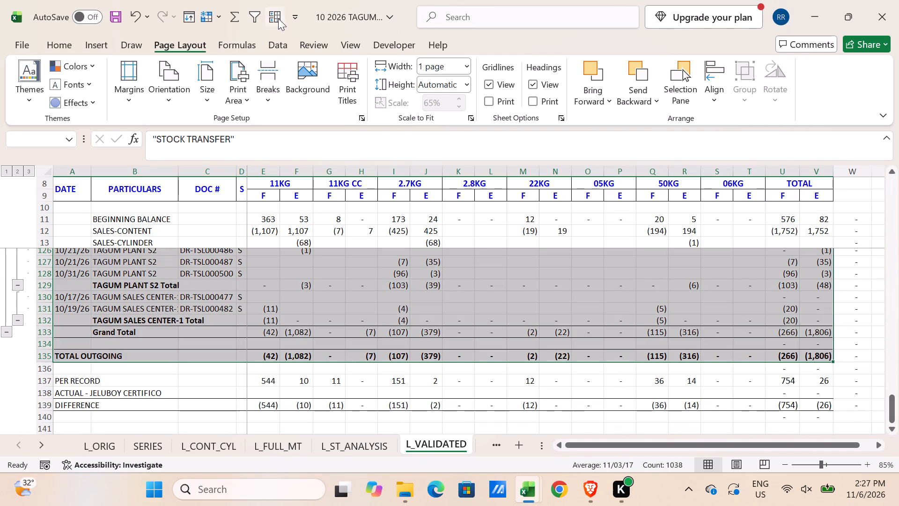
left_click(484, 324)
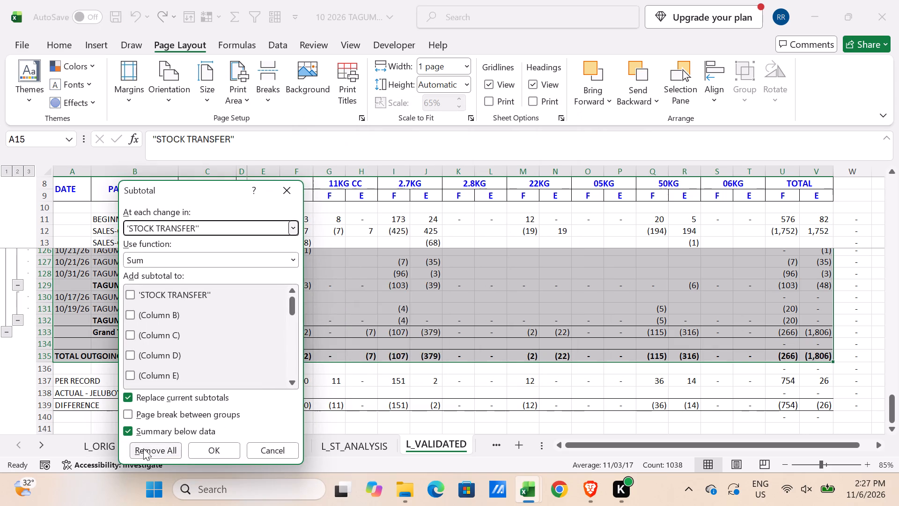
left_click(143, 448)
left_click(502, 268)
Sort A15:V120 in L_VALIDATED without headers by Column A, oldest to newest, and by Column C.
scroll(664, 323, "up", 2)
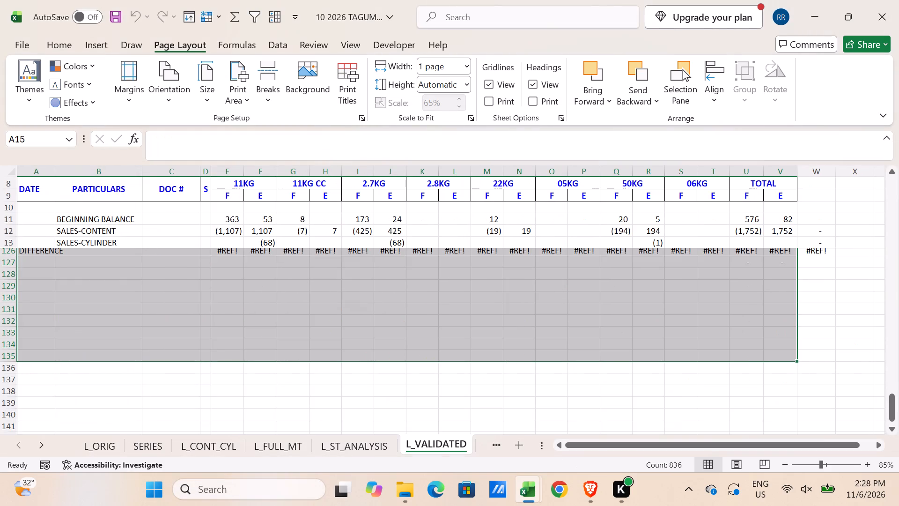
scroll(678, 323, "up", 2)
left_click(786, 320, "shift")
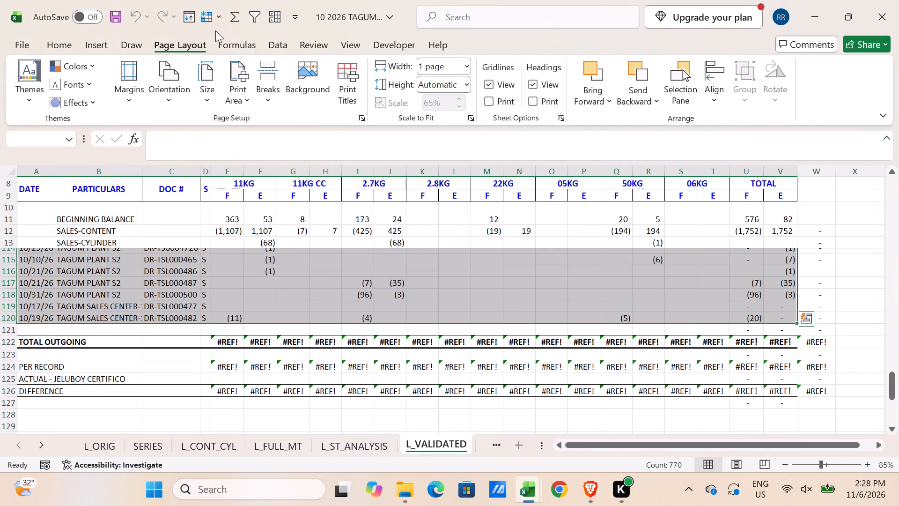
left_click(193, 18)
left_click(125, 283)
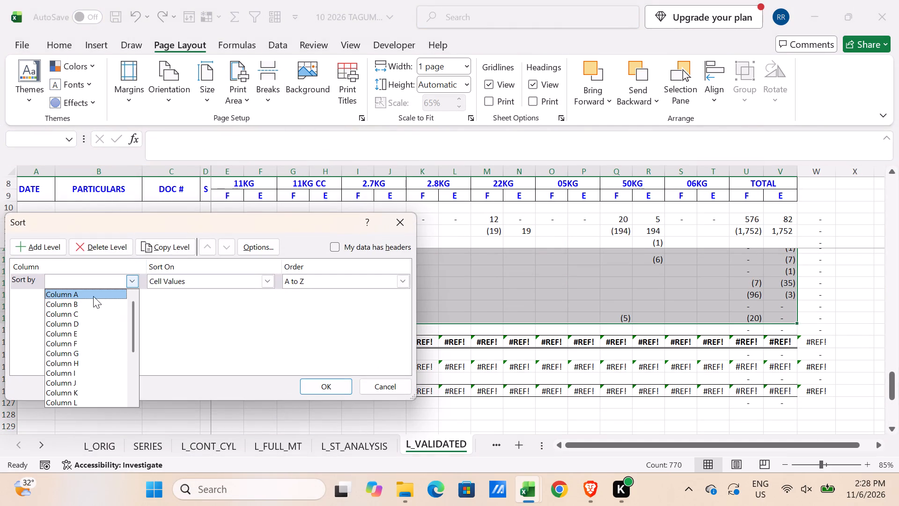
left_click(89, 295)
left_click(46, 249)
left_click_drag(65, 294, 66, 302)
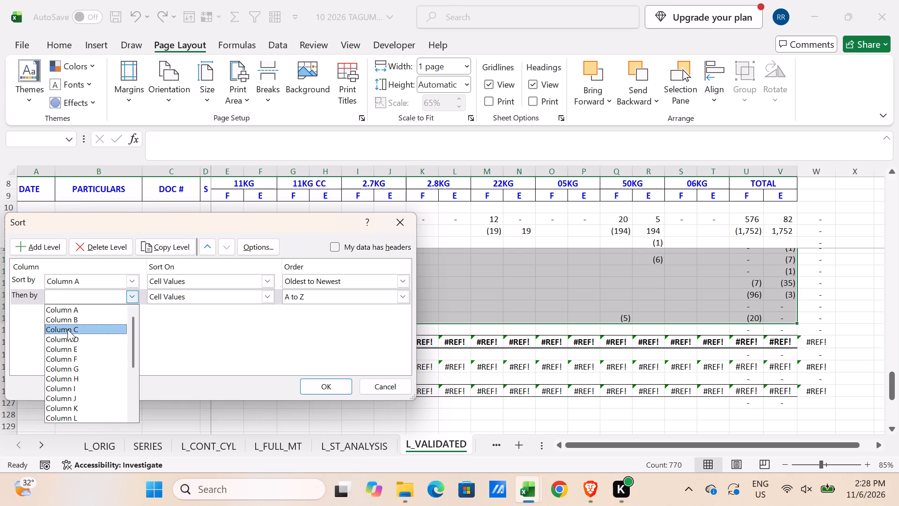
left_click(67, 329)
left_click(318, 387)
Apply thin horizontal borders at the top, between the rows and at the bottom of A15:V115 in L_VALIDATED.
scroll(464, 368, "up", 2)
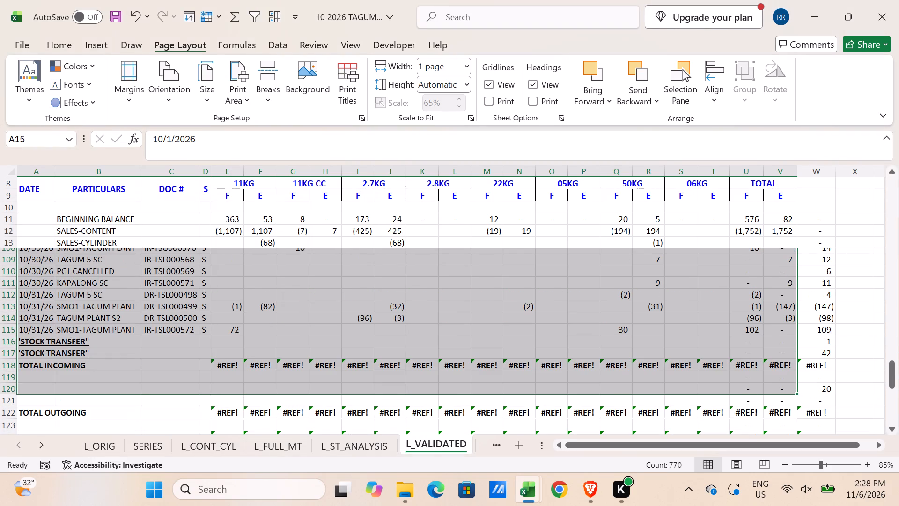
left_click(774, 332, "shift")
right_click(444, 269)
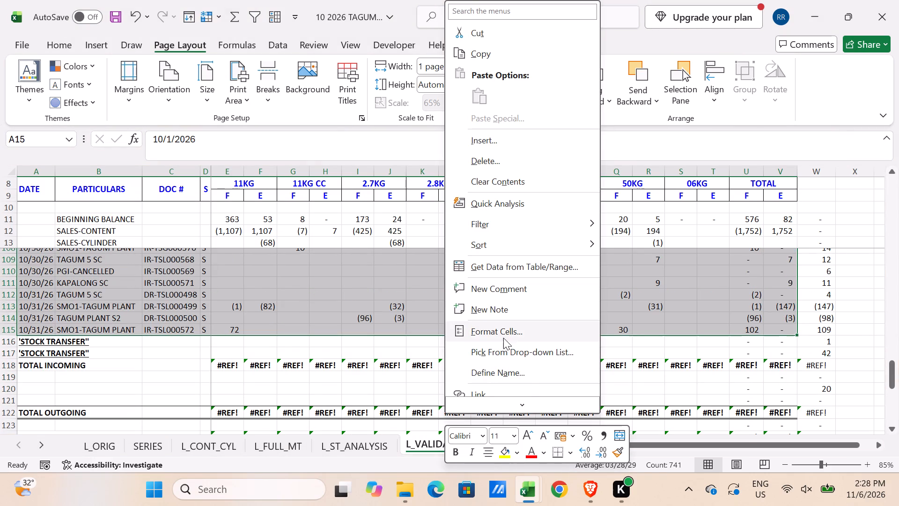
left_click(504, 332)
left_click(475, 147)
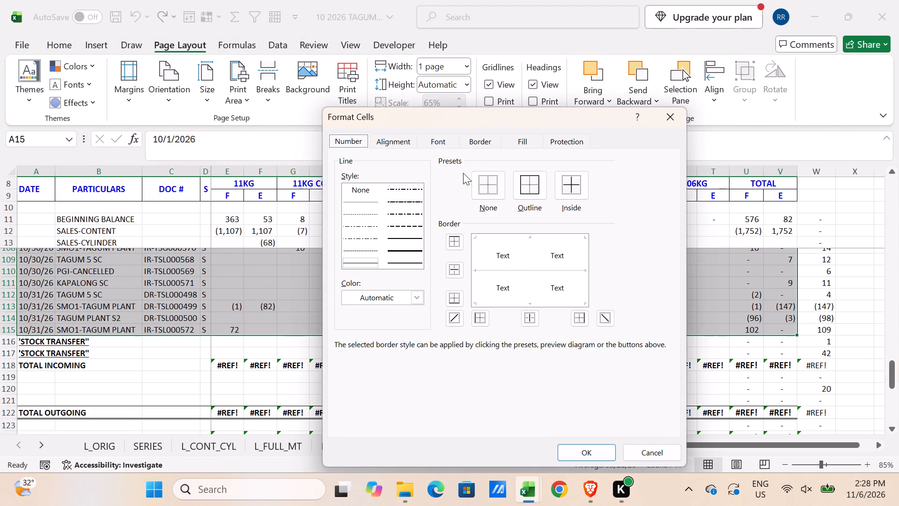
left_click_drag(456, 237, 456, 243)
left_click(454, 265)
left_click(450, 291)
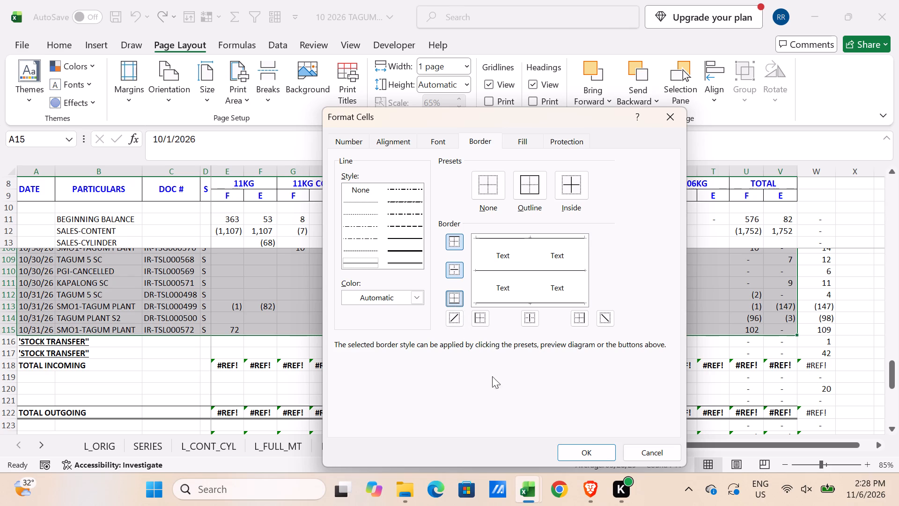
left_click(583, 458)
Delete rows 116:122 of L_VALIDATED, covering the leftover STOCK TRANSFER headings, TOTAL INCOMING and TOTAL OUTGOING.
left_click_drag(8, 342, 7, 394)
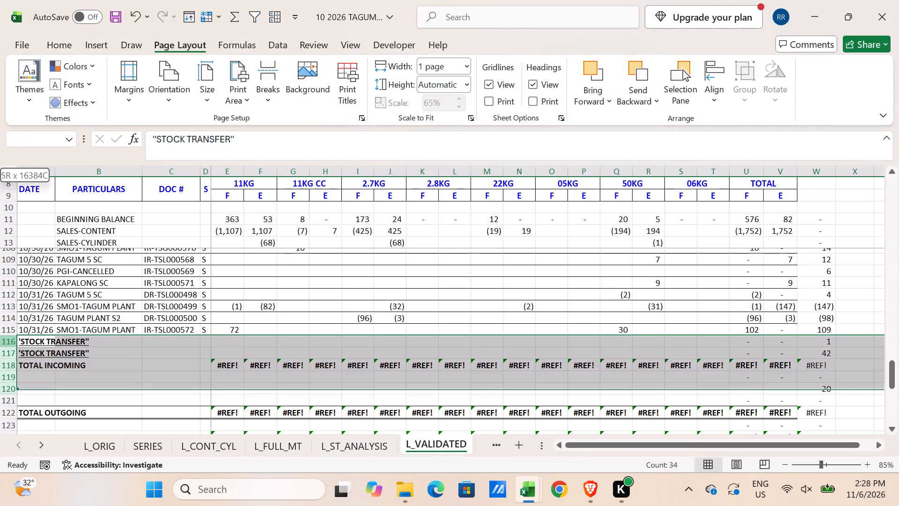
left_click_drag(7, 394, 7, 410)
key("ctrl+minus")
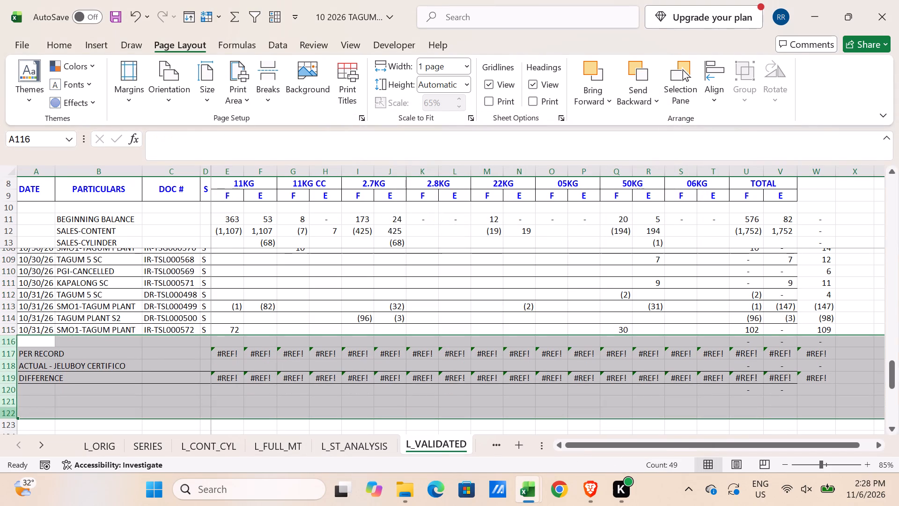
Total rows 11 to 115 in the PER RECORD row of L_VALIDATED with =SUM(E11:E115) in E117, filled across to T117.
left_click(214, 353)
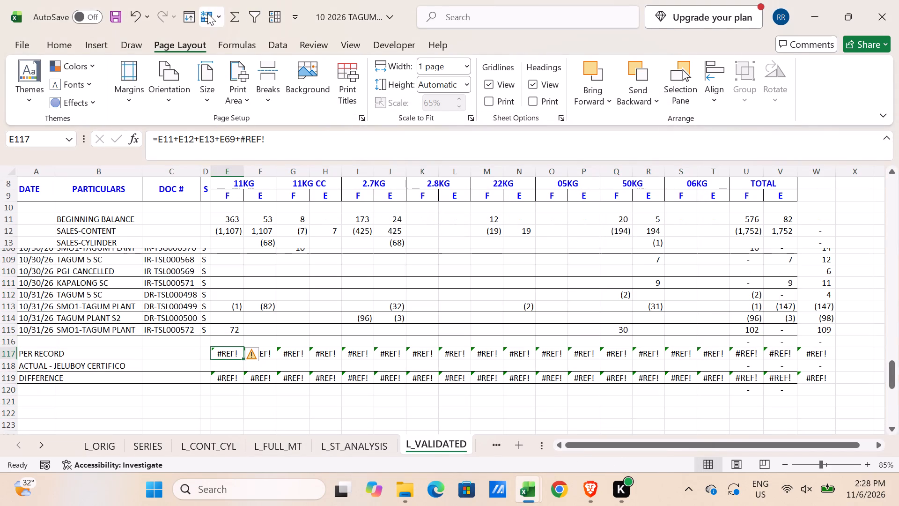
left_click(229, 18)
left_click(221, 215)
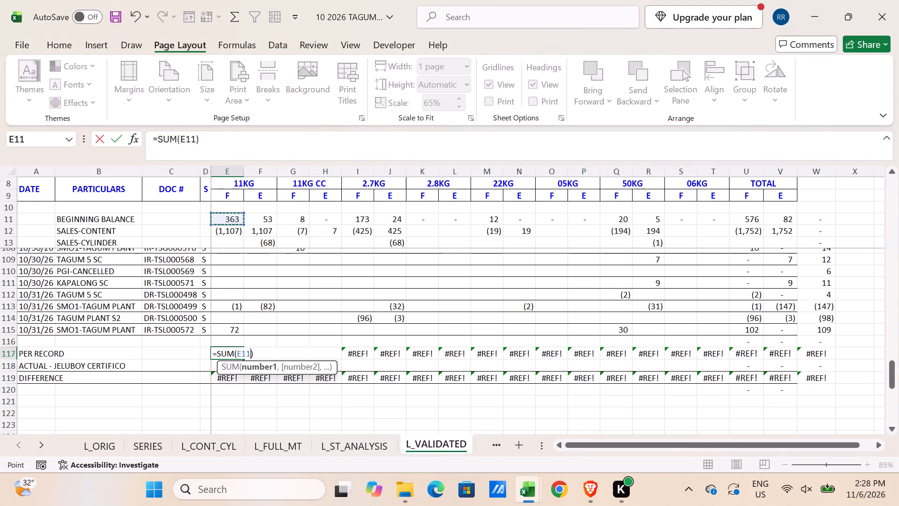
left_click(222, 329, "shift")
key("Return")
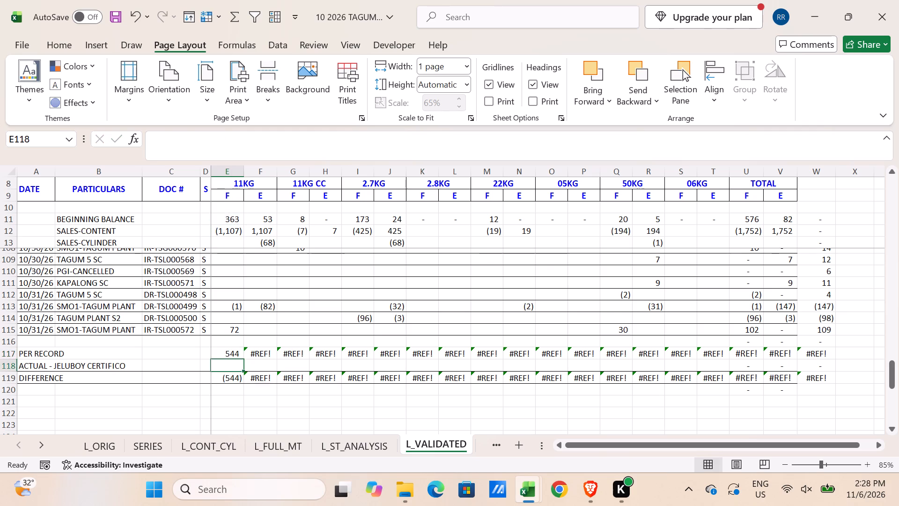
left_click(234, 354)
left_click_drag(243, 359, 685, 361)
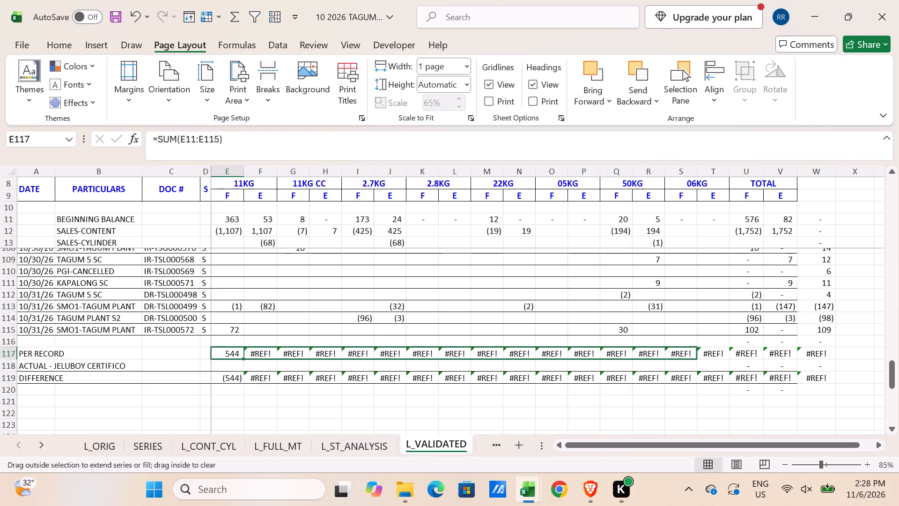
left_click_drag(685, 361, 726, 363)
Delete the contents column W beside the TOTAL columns in L_VALIDATED and save the workbook.
left_click(811, 169)
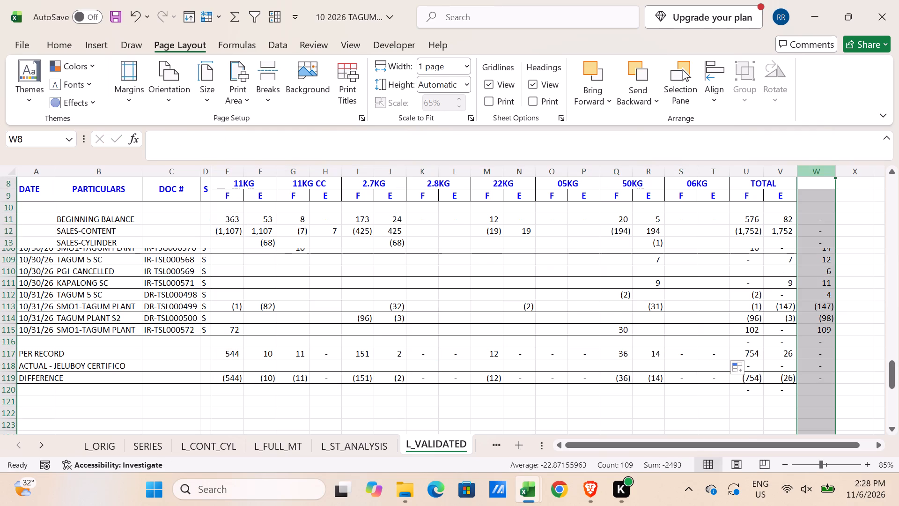
key("ctrl+minus")
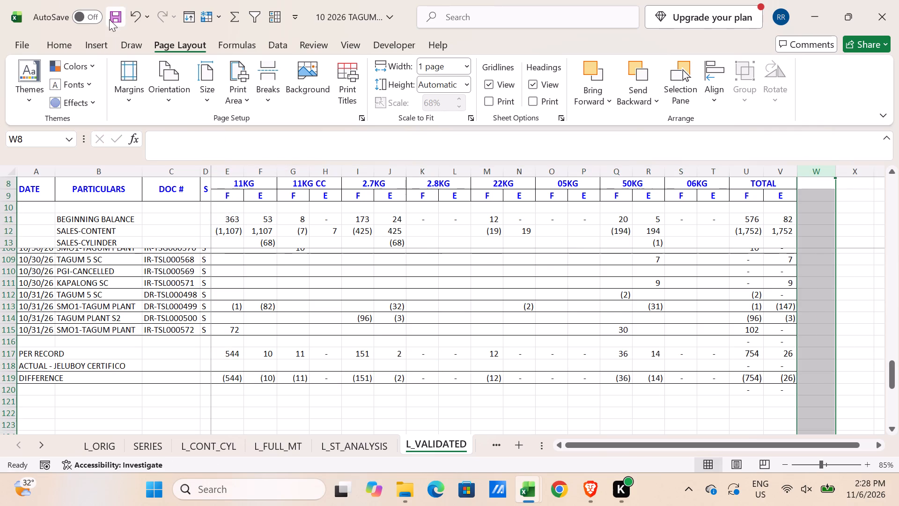
left_click(109, 19)
Rename the gases stock transfer sheet just before IR GASES SFOC as G_ORIG.
scroll(299, 357, "up", 4)
scroll(346, 356, "up", 4)
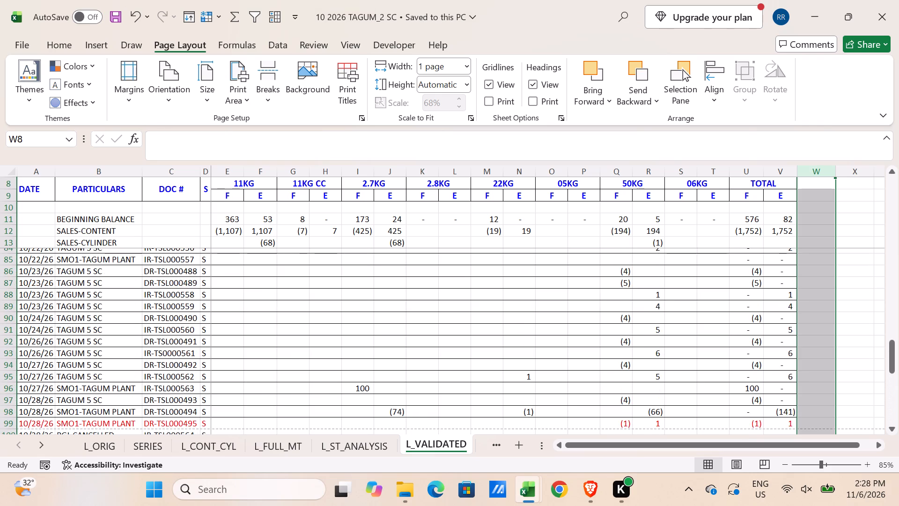
scroll(339, 350, "up", 10)
scroll(346, 353, "up", 13)
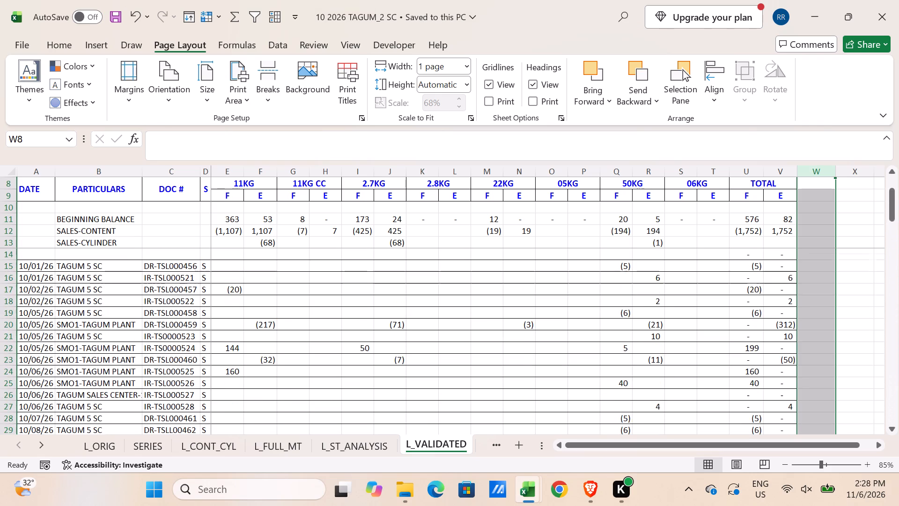
scroll(346, 353, "up", 5)
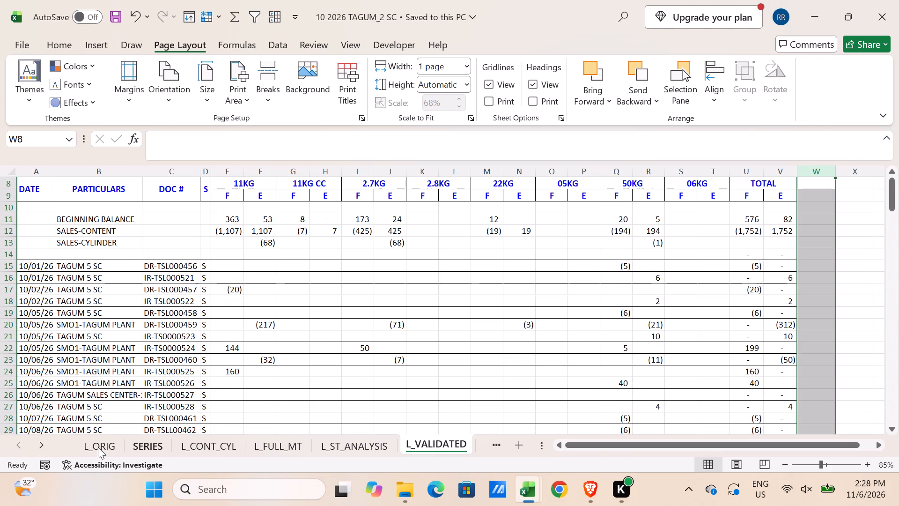
triple_click(42, 440)
double_click(343, 441)
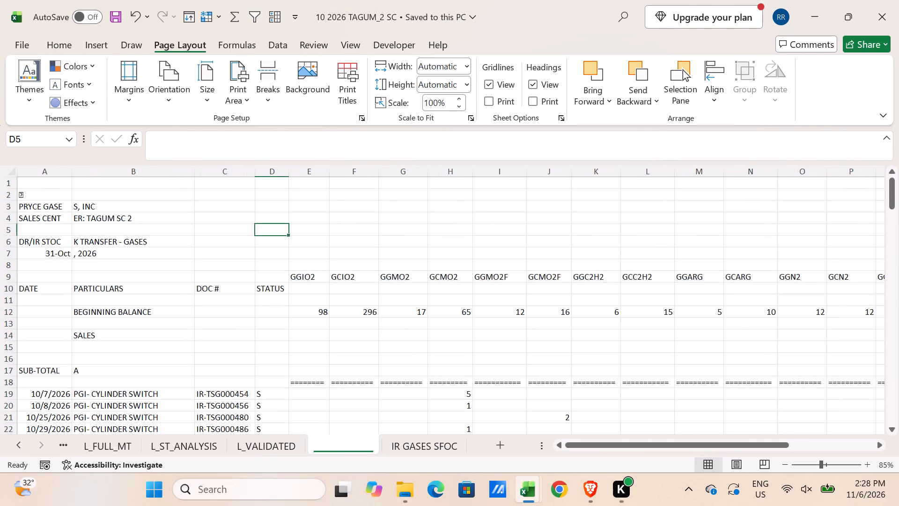
type("G_ORIG")
key("Return")
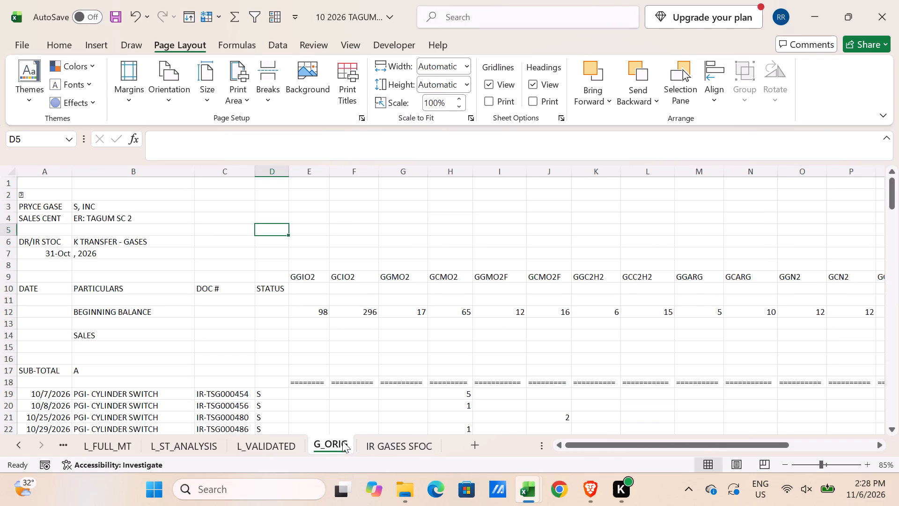
Duplicate the G_ORIG sheet directly after itself and name the copy G_CONT_CYL.
left_click_drag(342, 441, 374, 441)
double_click(363, 440)
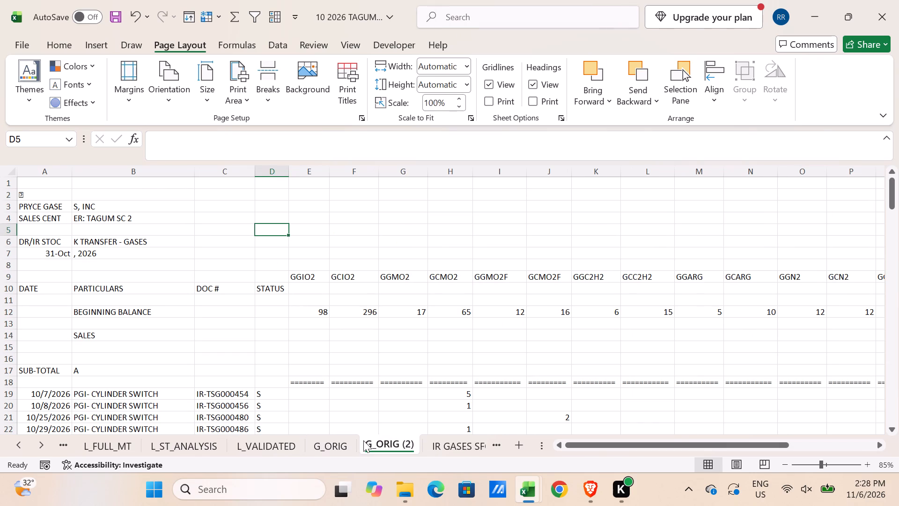
type("G_CONT_CYL")
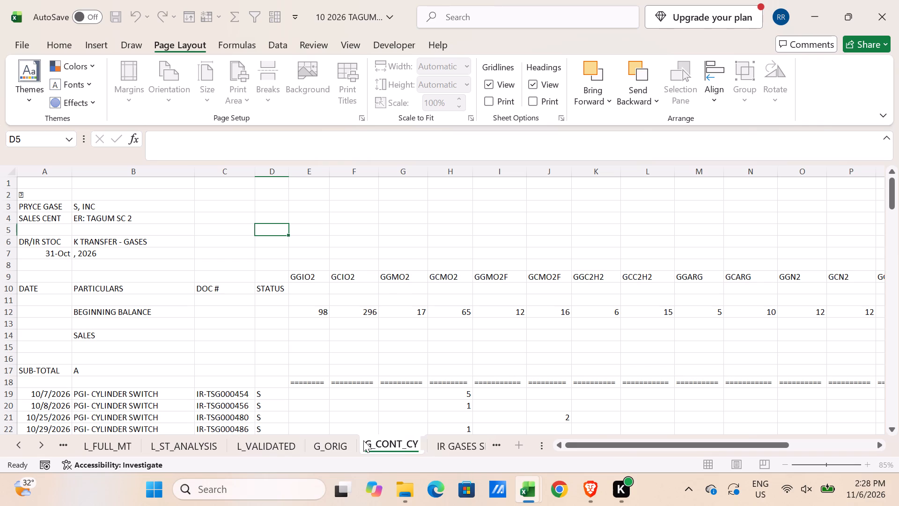
key("Return")
Format column A of G_CONT_CYL as dates of the type 03/14/12.
scroll(369, 413, "up", 1)
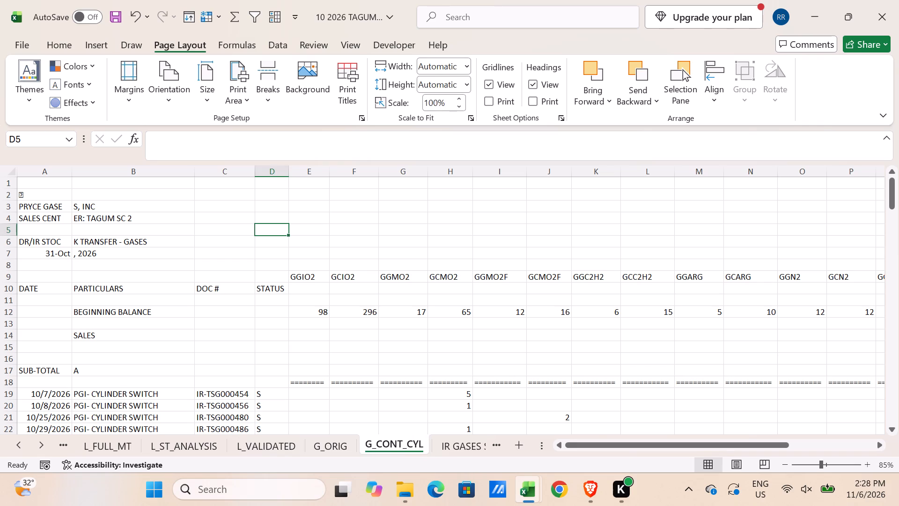
left_click(53, 176)
right_click(53, 176)
left_click_drag(87, 388, 89, 378)
left_click(27, 148)
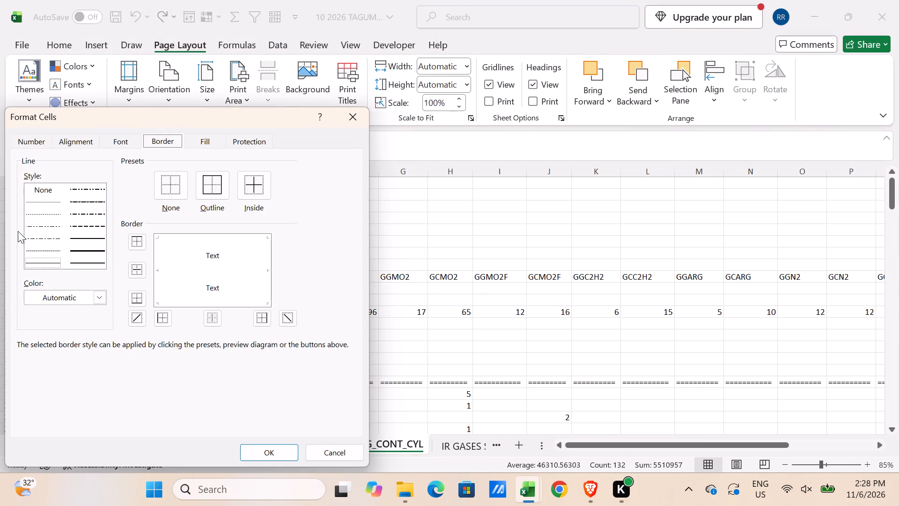
left_click(39, 140)
left_click(35, 213)
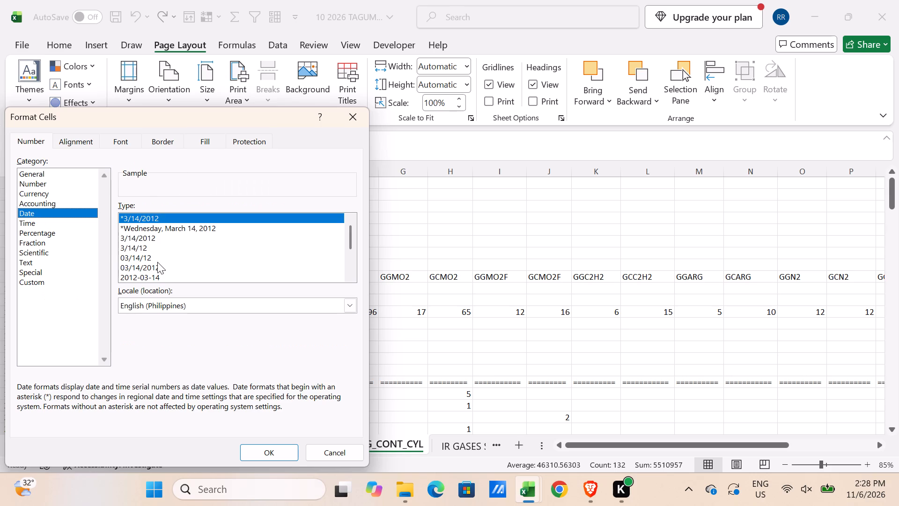
left_click(155, 258)
left_click(268, 455)
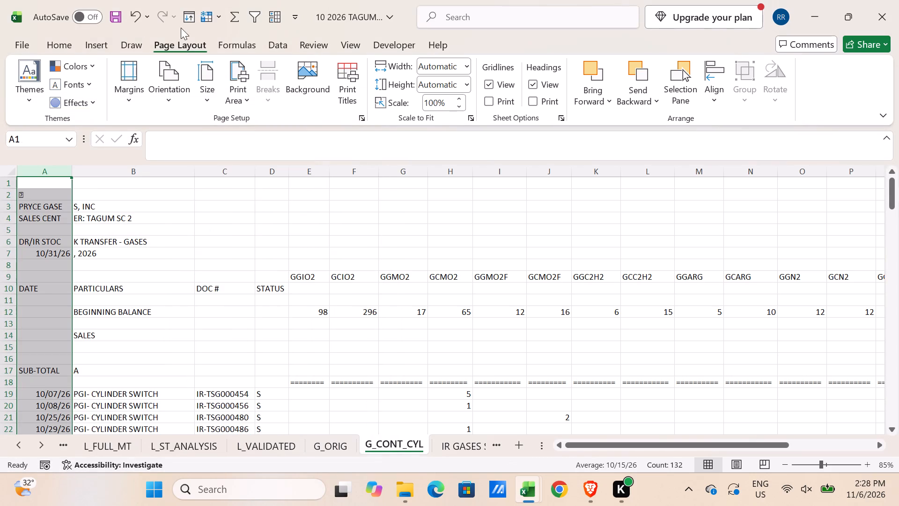
Left-align column A of G_CONT_CYL and narrow it to fit the dates.
left_click(66, 45)
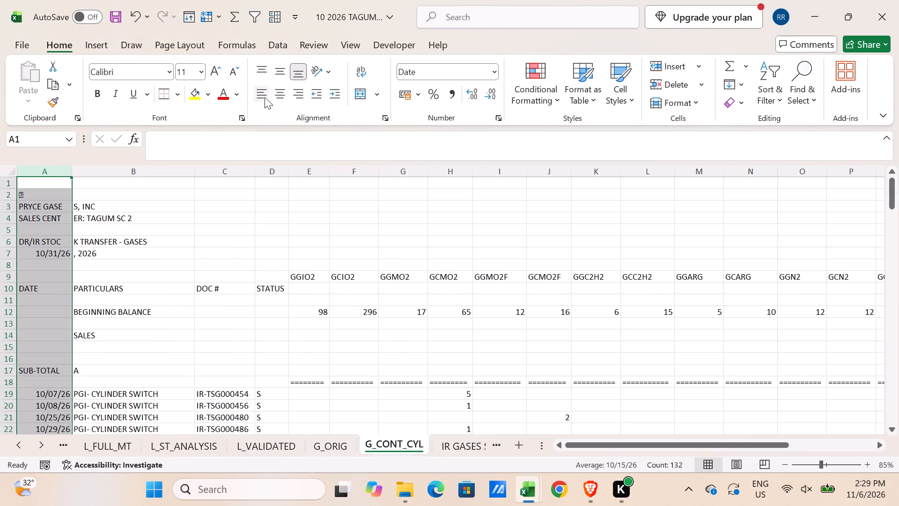
left_click(265, 97)
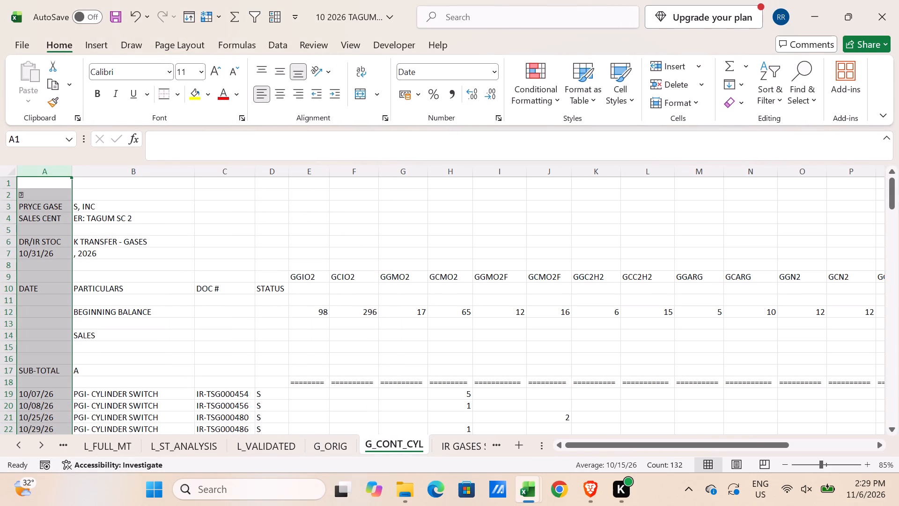
left_click_drag(70, 173, 56, 173)
Copy header rows 8:9 from Tagum_sc2 in the 09 Pop_Analysis_GASES_September_2026_SMO1_Davao workbook and insert them at row 9 of G_CONT_CYL.
scroll(178, 234, "down", 4)
scroll(163, 247, "up", 3)
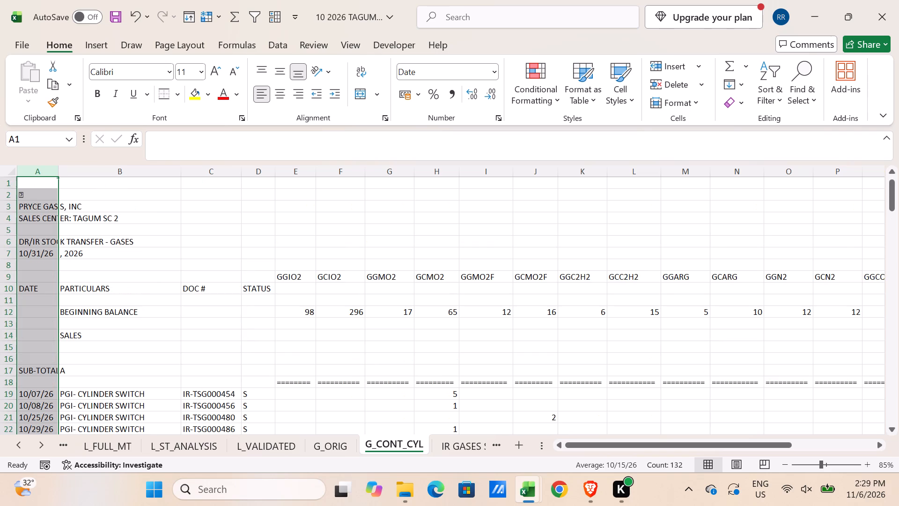
scroll(161, 242, "up", 5)
left_click(530, 493)
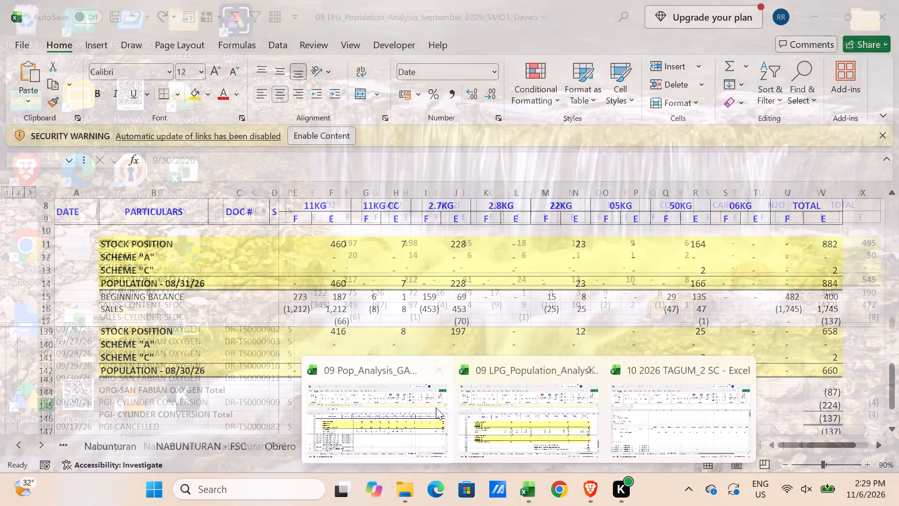
left_click(434, 407)
left_click(49, 208)
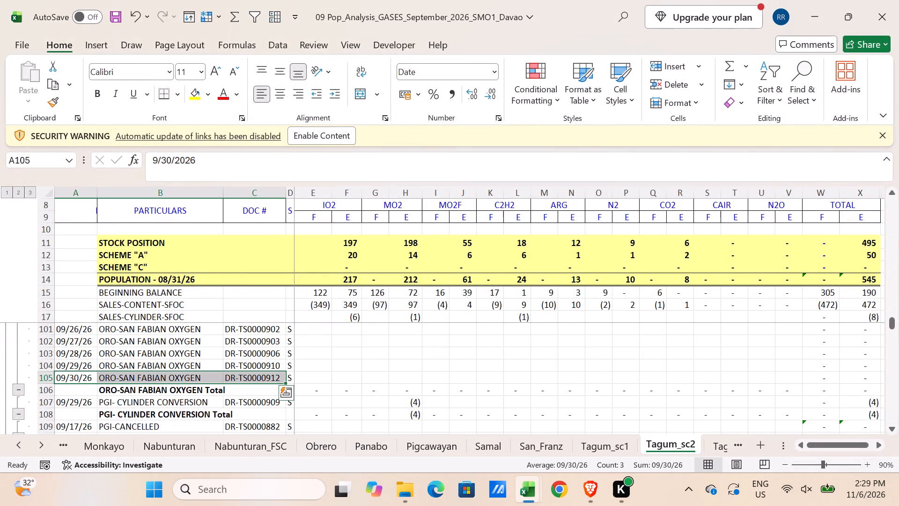
left_click_drag(49, 207, 54, 221)
key("ctrl+c")
key("alt+Tab")
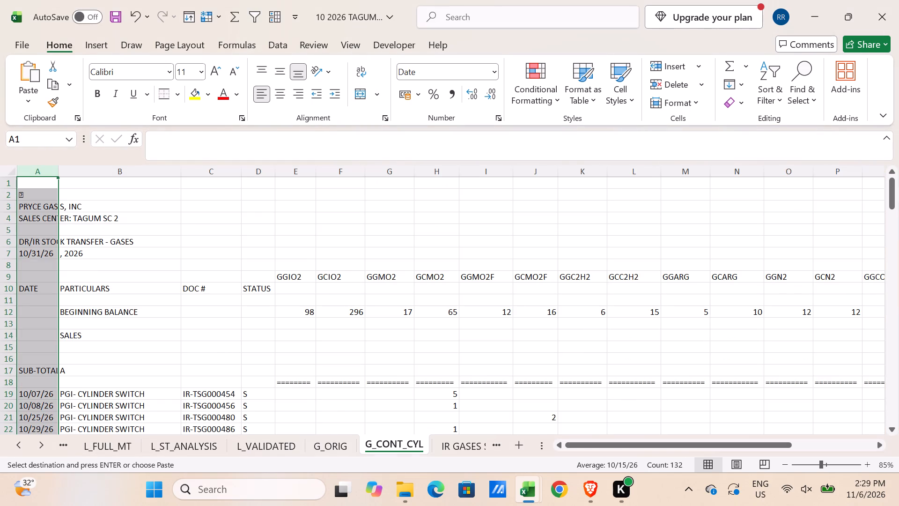
left_click(14, 279)
key("ctrl+shift+equal")
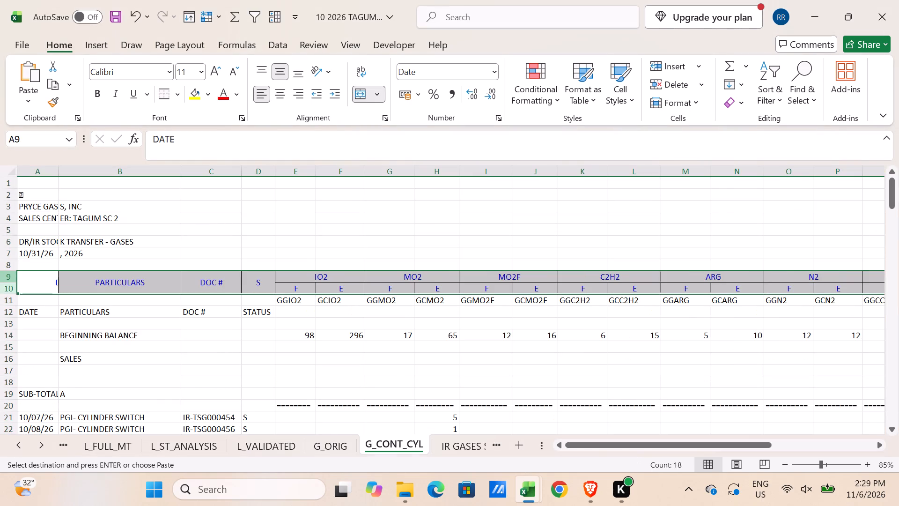
Copy the title rows 1:6 from the SERIES sheet and insert them at row 1 of G_CONT_CYL.
scroll(83, 229, "up", 2)
double_click(27, 444)
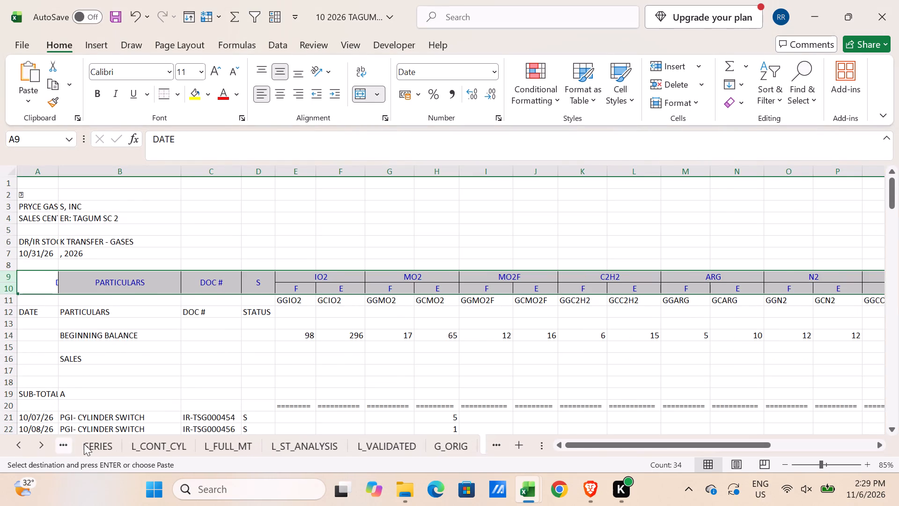
left_click(85, 444)
key("ctrl+c")
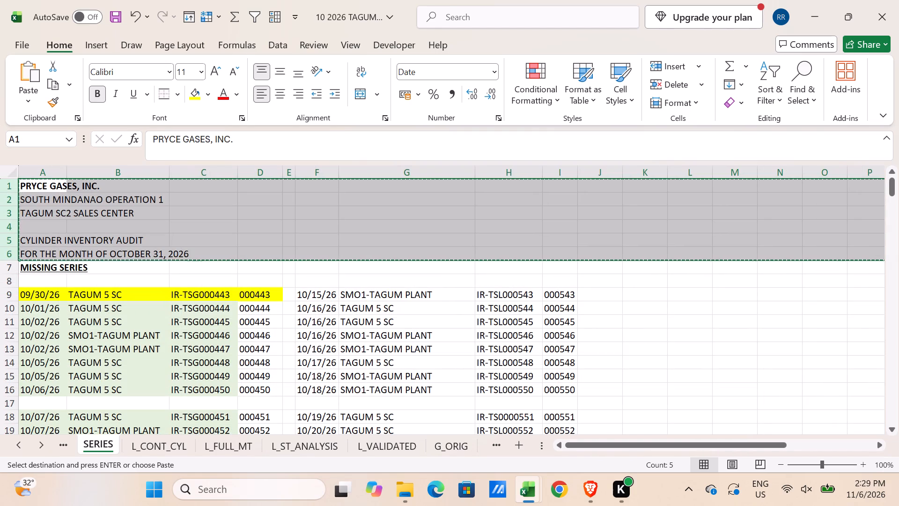
triple_click(37, 443)
left_click(37, 443)
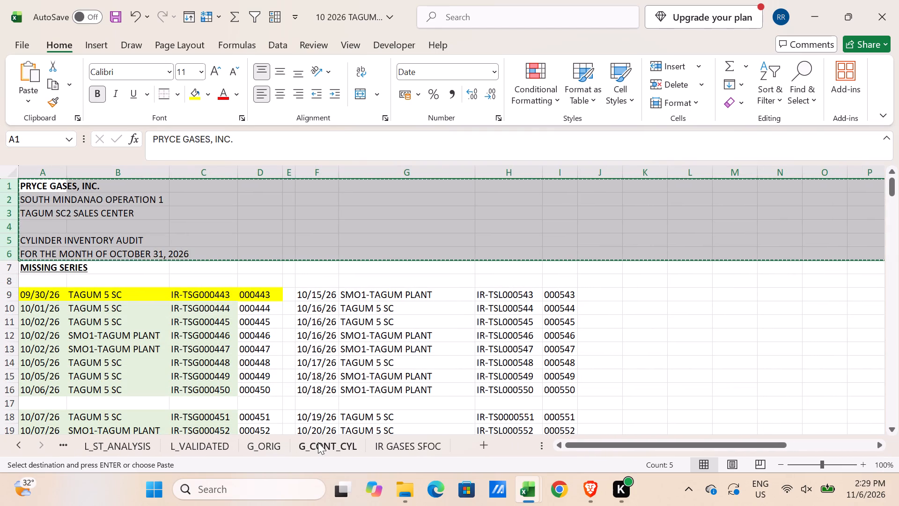
left_click(275, 447)
left_click(318, 447)
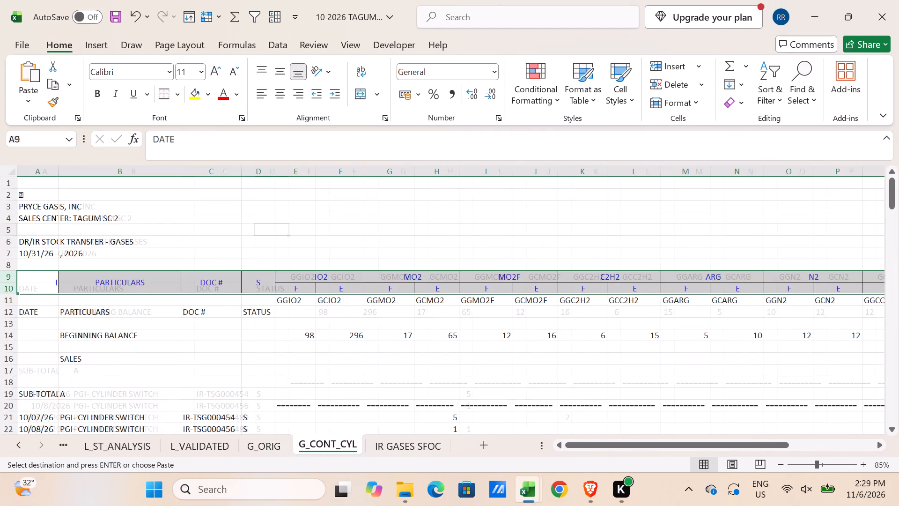
left_click(12, 186)
left_click(12, 185)
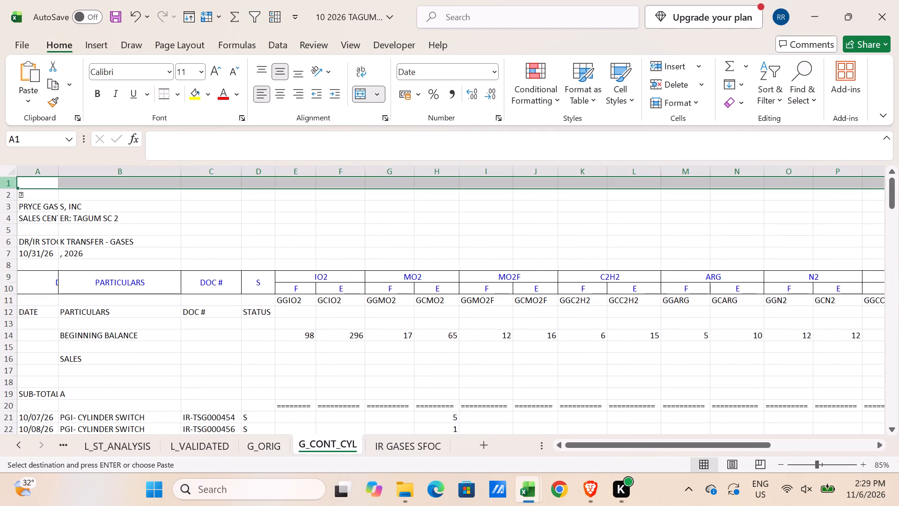
key("ctrl+shift+equal")
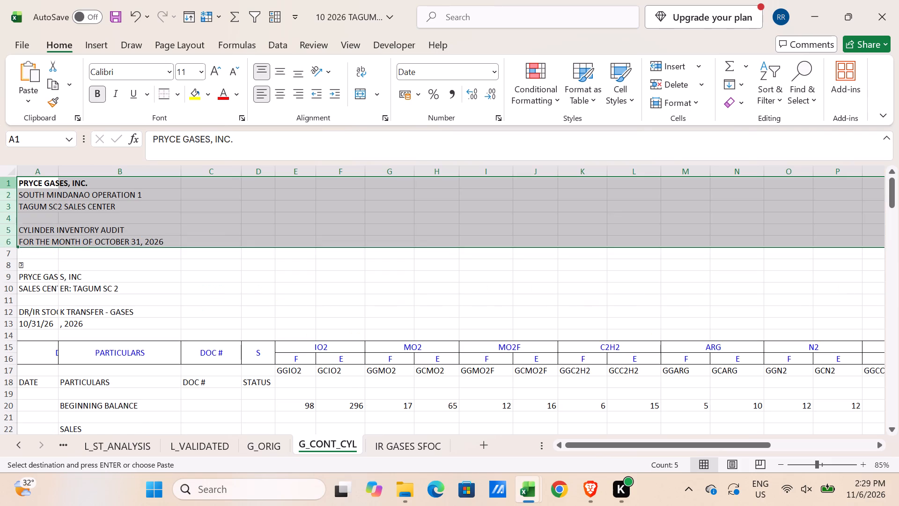
Delete rows 8:13 of G_CONT_CYL, covering the old company, sales center and DR/IR stock transfer headings.
left_click_drag(9, 265, 15, 325)
key("ctrl+minus")
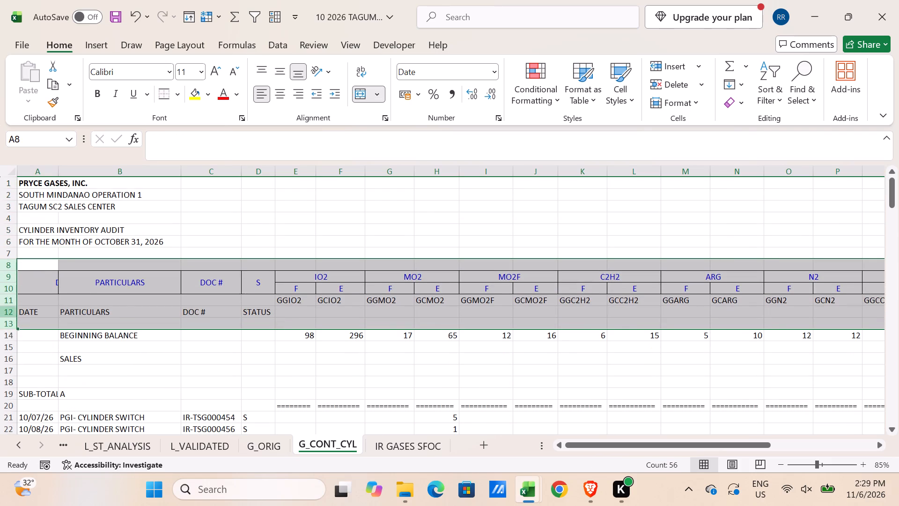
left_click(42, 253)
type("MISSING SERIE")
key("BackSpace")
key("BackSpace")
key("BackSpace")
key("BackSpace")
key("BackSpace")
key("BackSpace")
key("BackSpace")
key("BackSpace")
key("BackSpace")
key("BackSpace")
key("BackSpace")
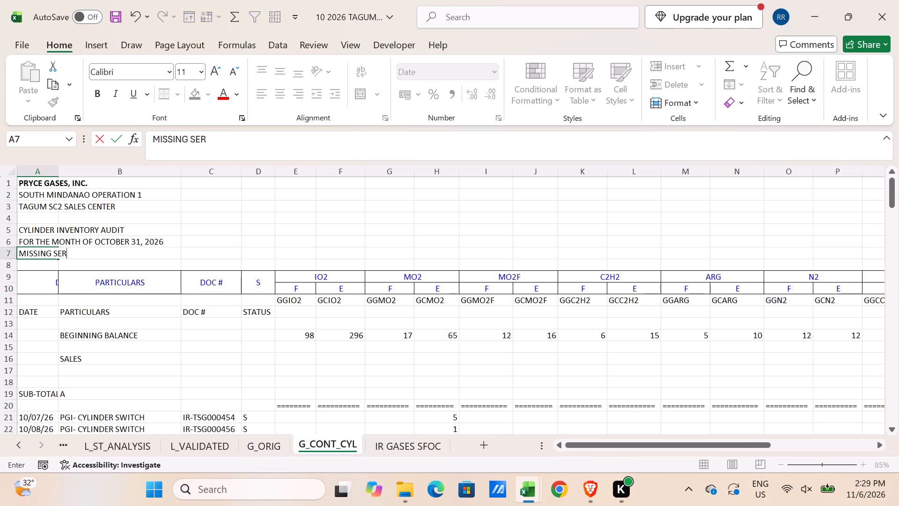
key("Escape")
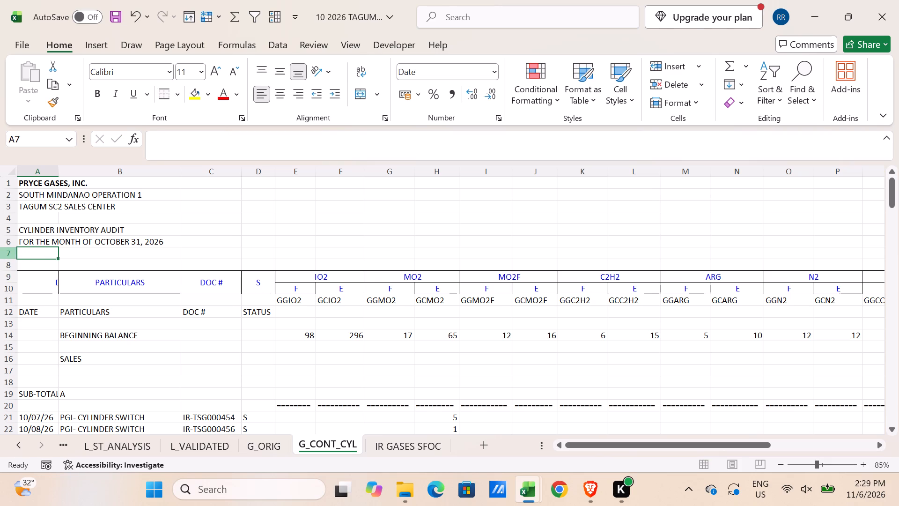
Delete blank row 7 above the header of G_CONT_CYL and narrow column D to fit its one-letter status codes.
left_click(7, 254)
key("ctrl+minus")
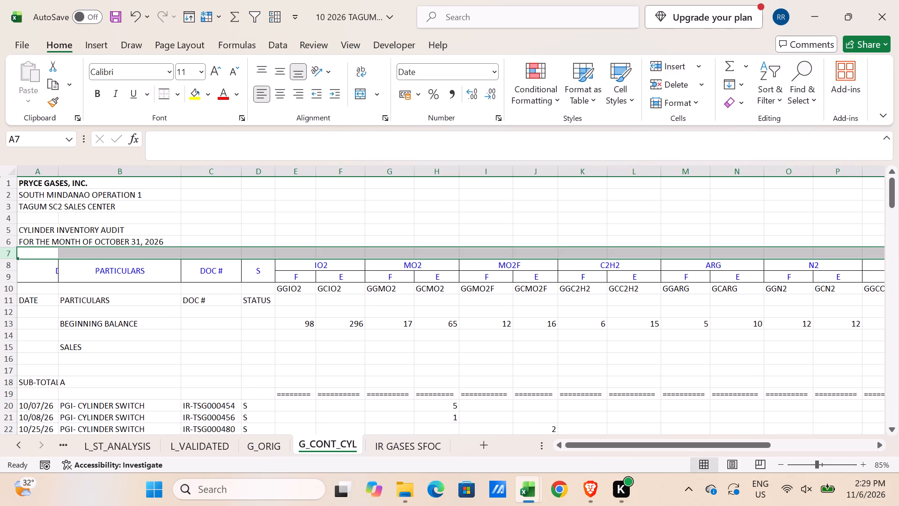
left_click_drag(277, 173, 252, 170)
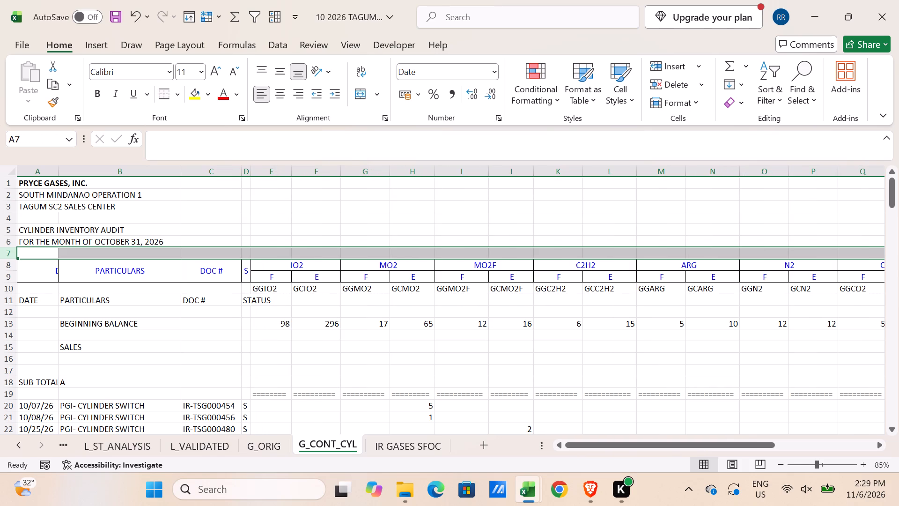
Delete the old heading rows 10:11 of G_CONT_CYL and move blank row 12 to below the SALES row.
left_click_drag(14, 289, 14, 297)
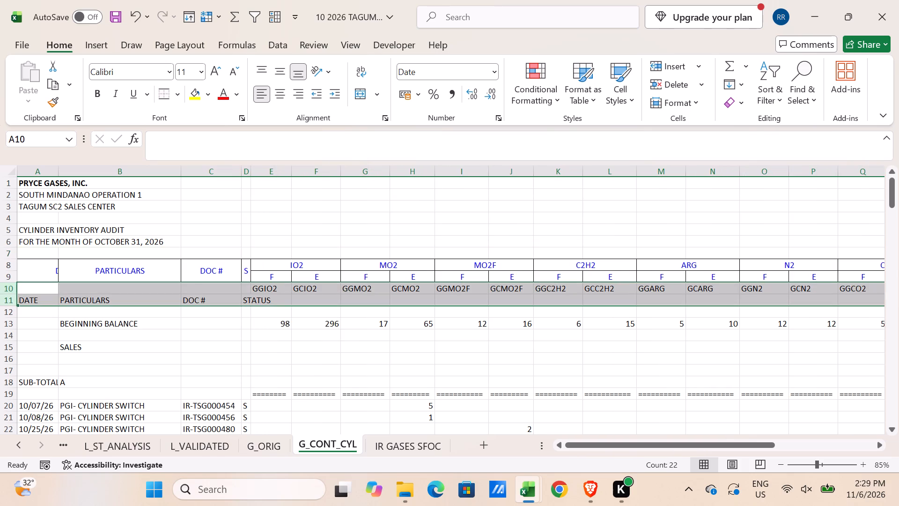
key("ctrl+minus")
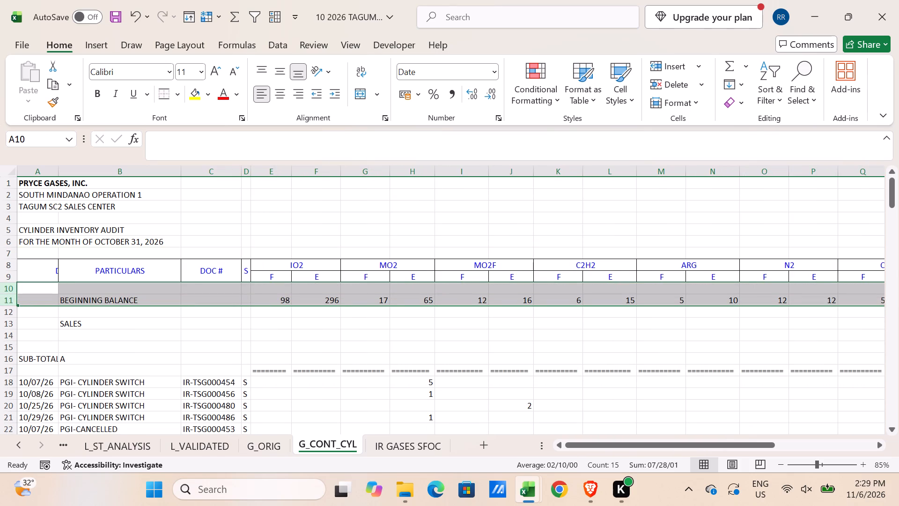
left_click(16, 311)
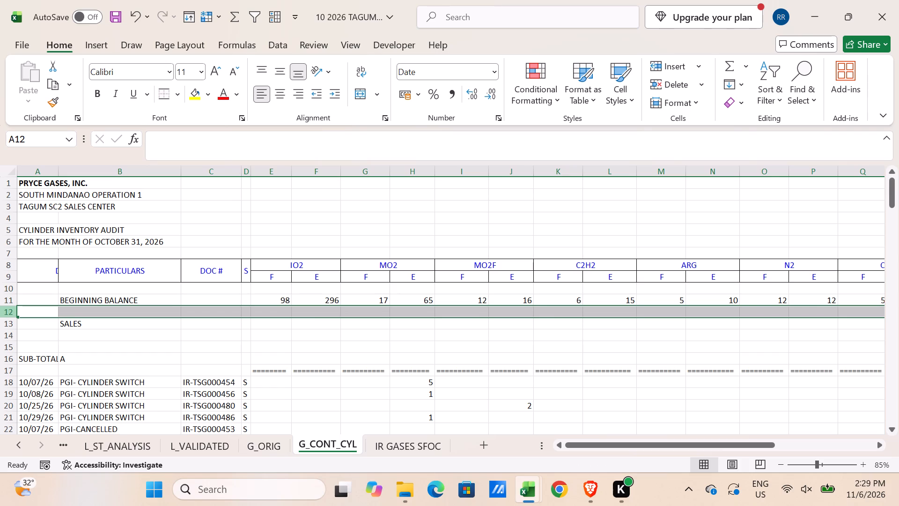
key("ctrl+x")
left_click(12, 337)
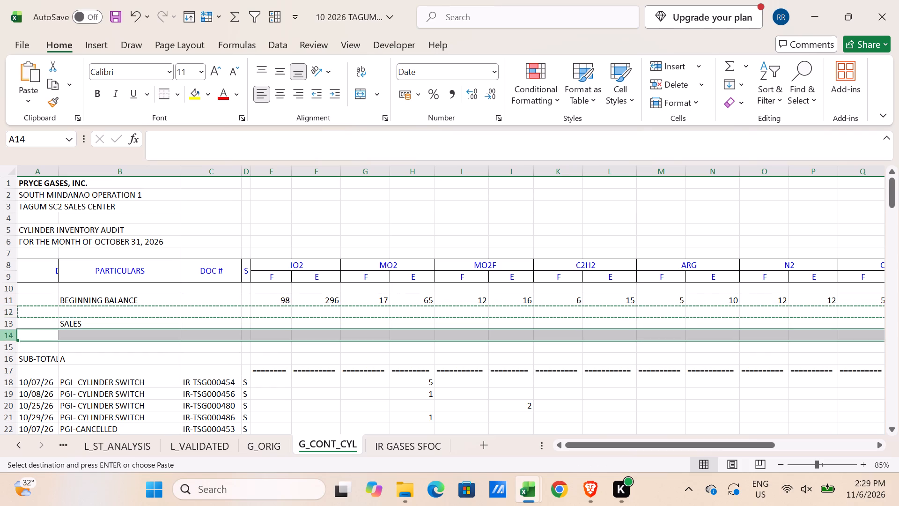
key("ctrl+shift+equal")
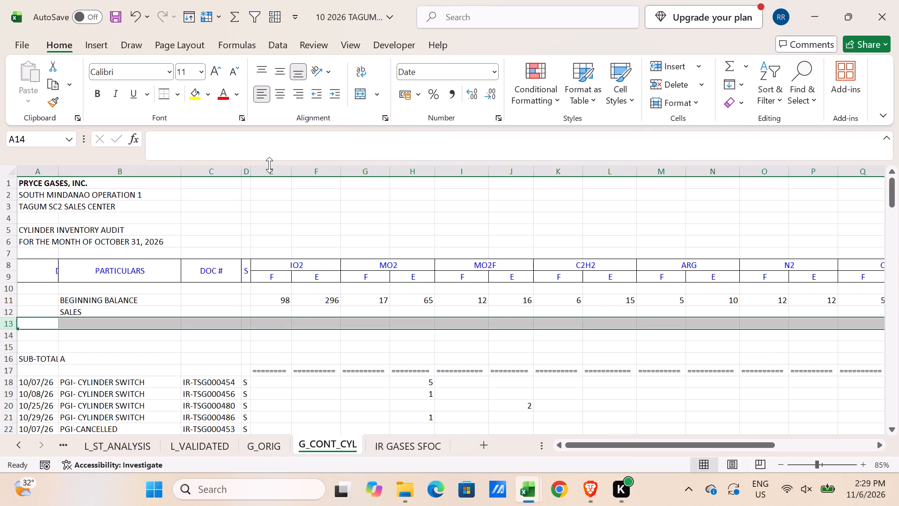
Narrow columns E:X of G_CONT_CYL to one uniform width, covering the IO2 through TOTAL quantity columns.
left_click_drag(270, 172, 853, 179)
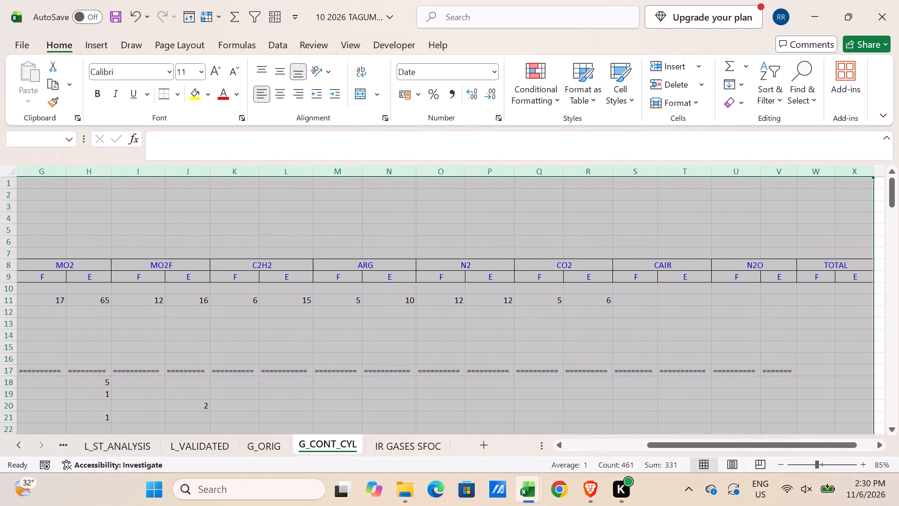
left_click_drag(691, 443, 334, 369)
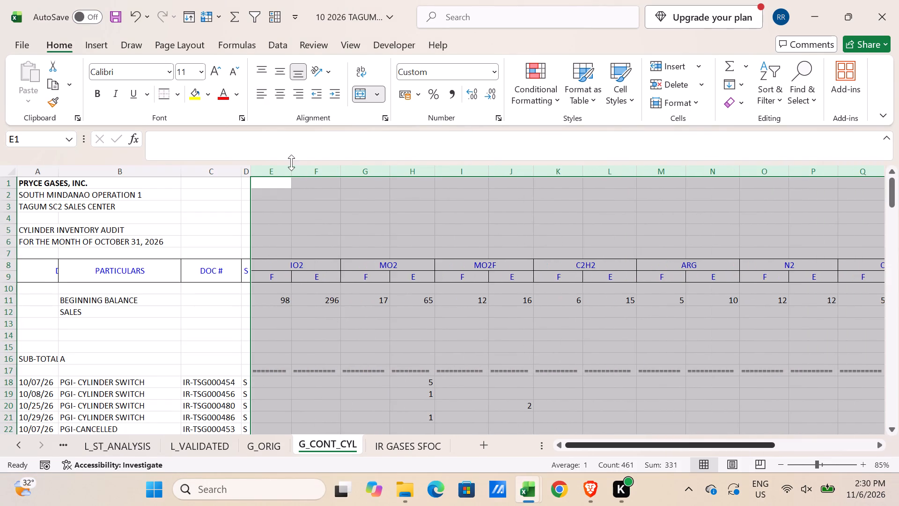
left_click_drag(290, 173, 285, 173)
left_click(285, 173)
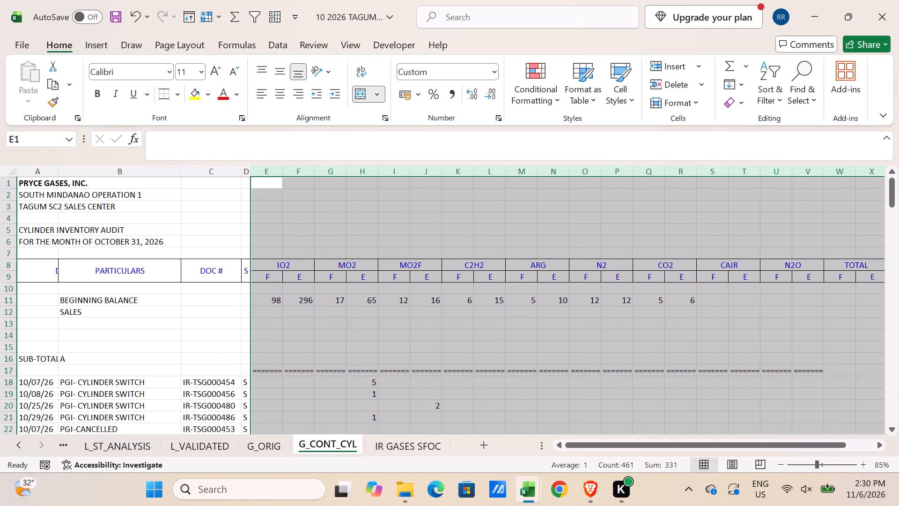